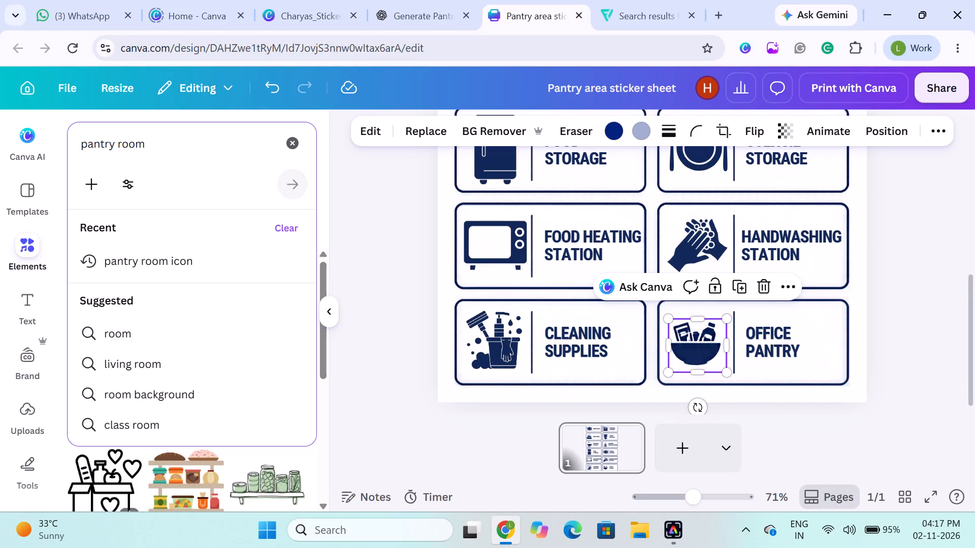
Shorten the element search term to "pantry" and search the graphics for it.
key(BackSpace)
key(BackSpace)
key(BackSpace)
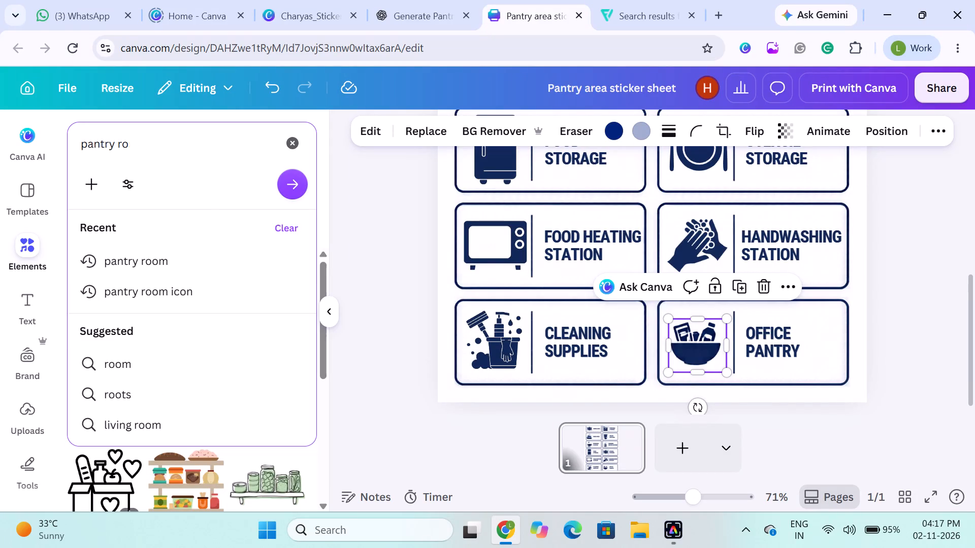
key(BackSpace)
key(Return)
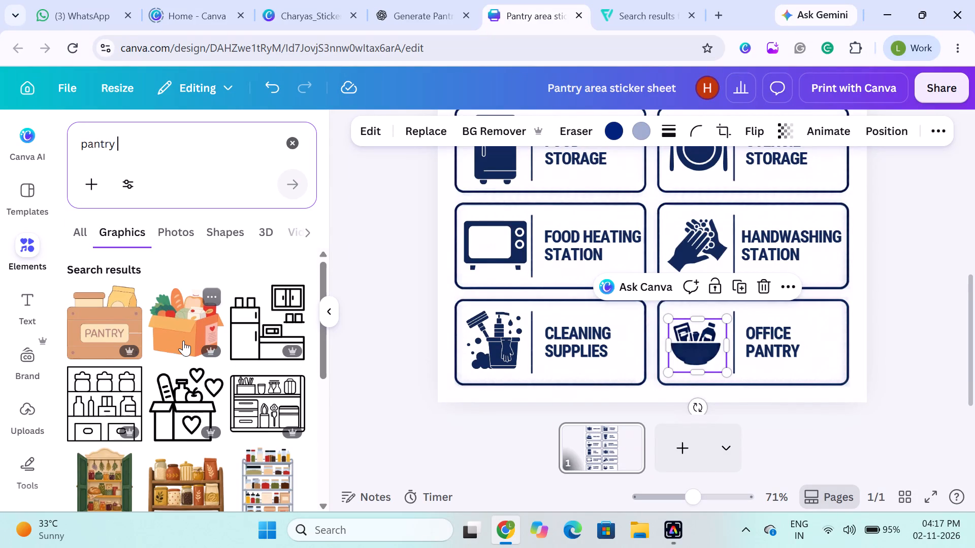
Add the black outline graphic of an open box filled with bottles and packages to the sticker sheet.
scroll(183, 340, down, 3)
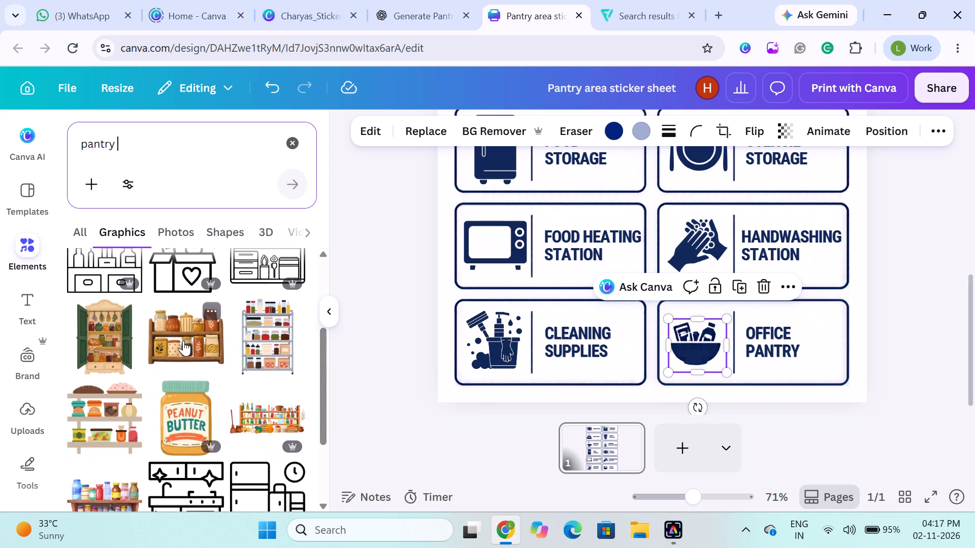
scroll(183, 340, up, 1)
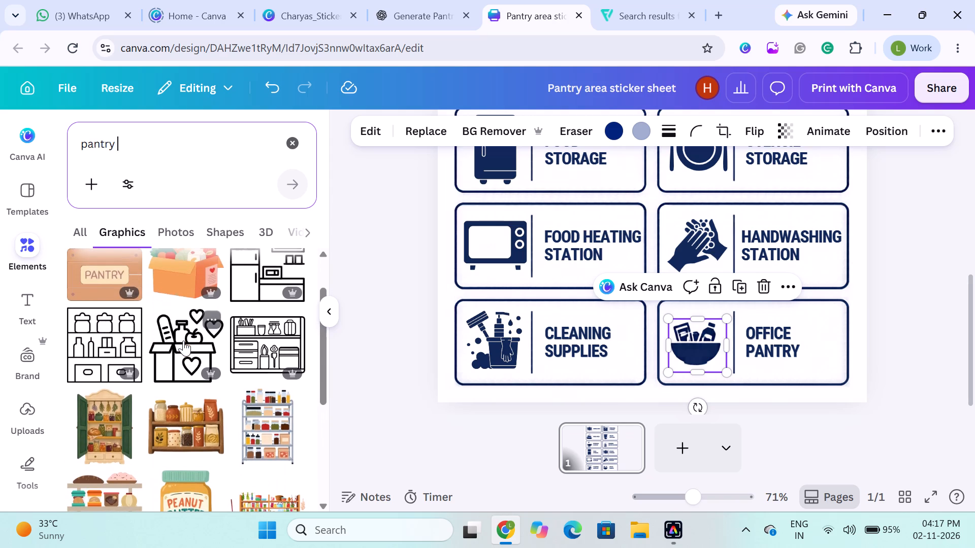
scroll(183, 340, down, 4)
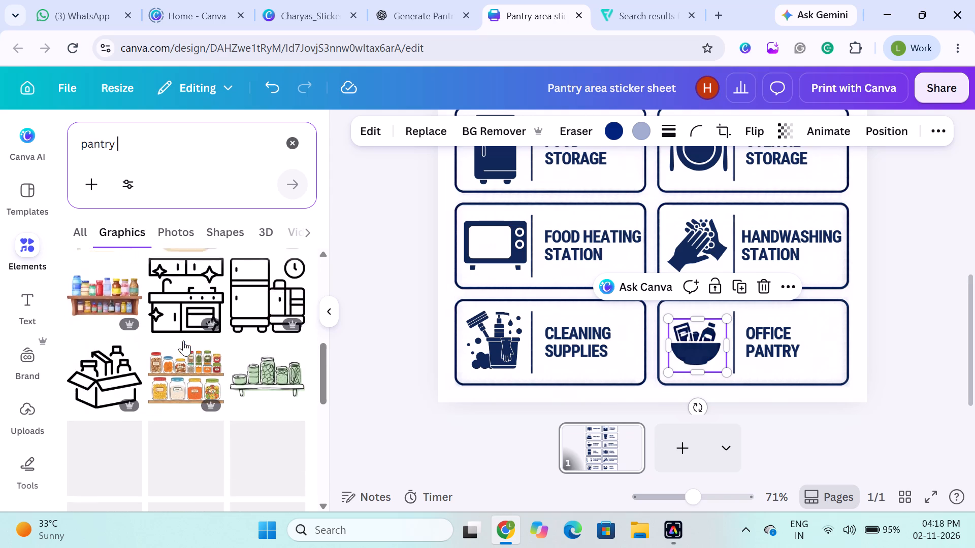
scroll(183, 340, down, 1)
scroll(183, 340, up, 1)
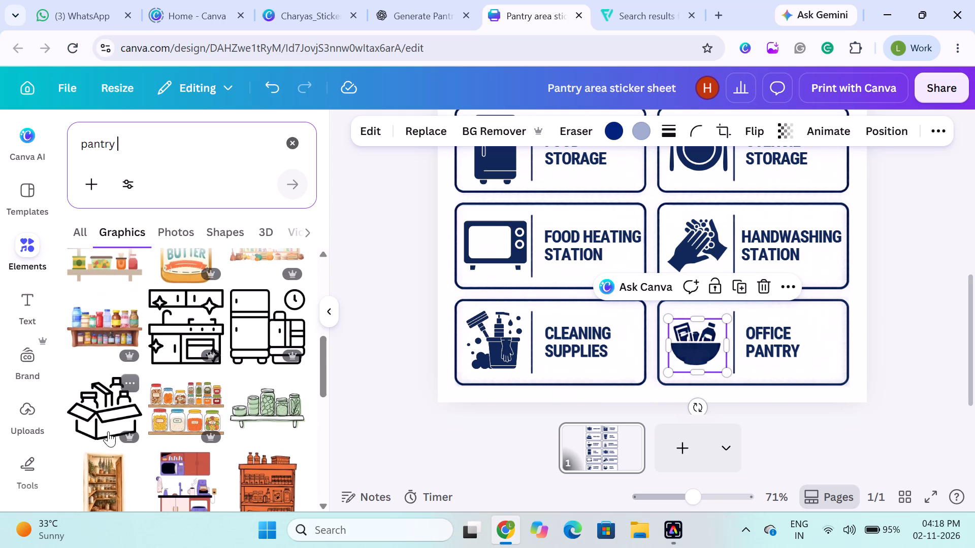
scroll(108, 431, down, 1)
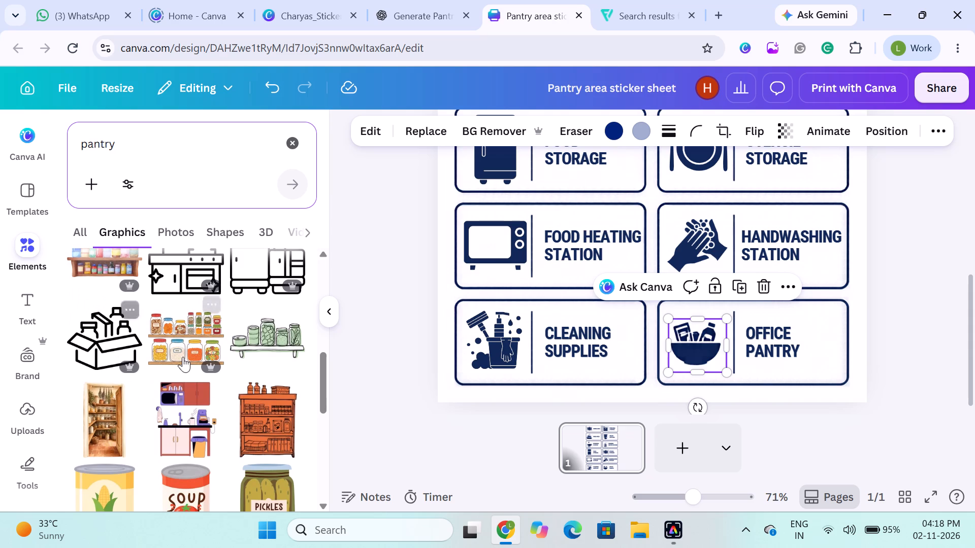
scroll(183, 357, down, 3)
scroll(183, 357, up, 2)
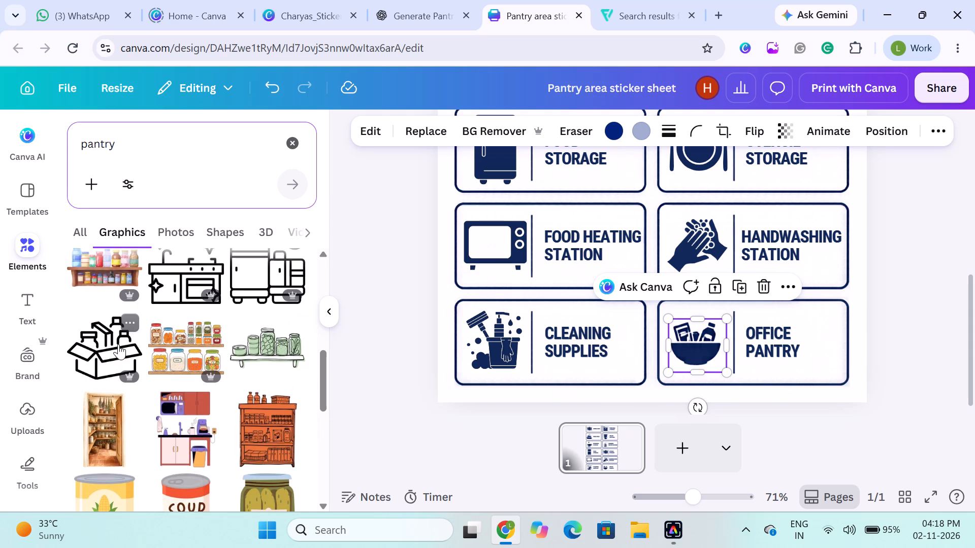
click(118, 344)
Look through more pantry graphics and the results across all element categories for a suitable office pantry icon.
scroll(230, 307, up, 10)
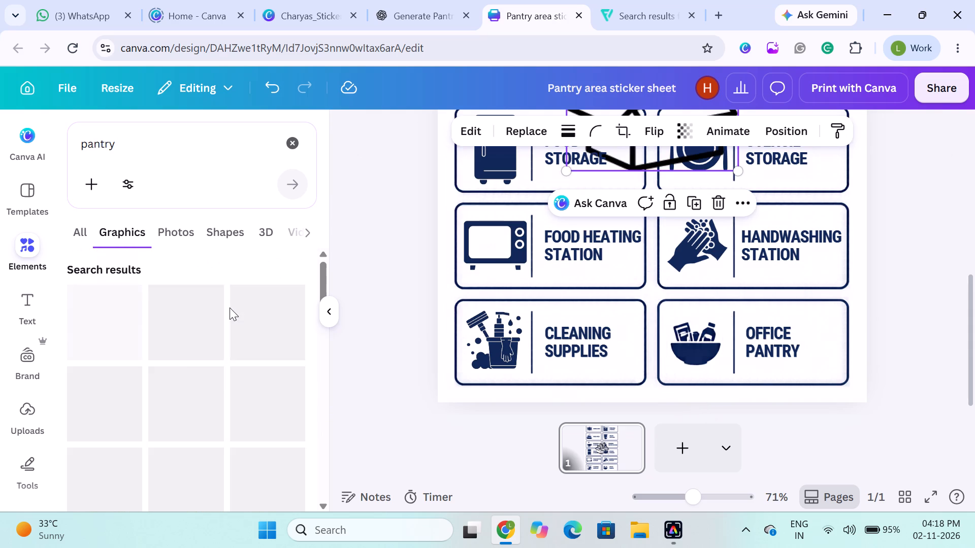
scroll(162, 365, down, 7)
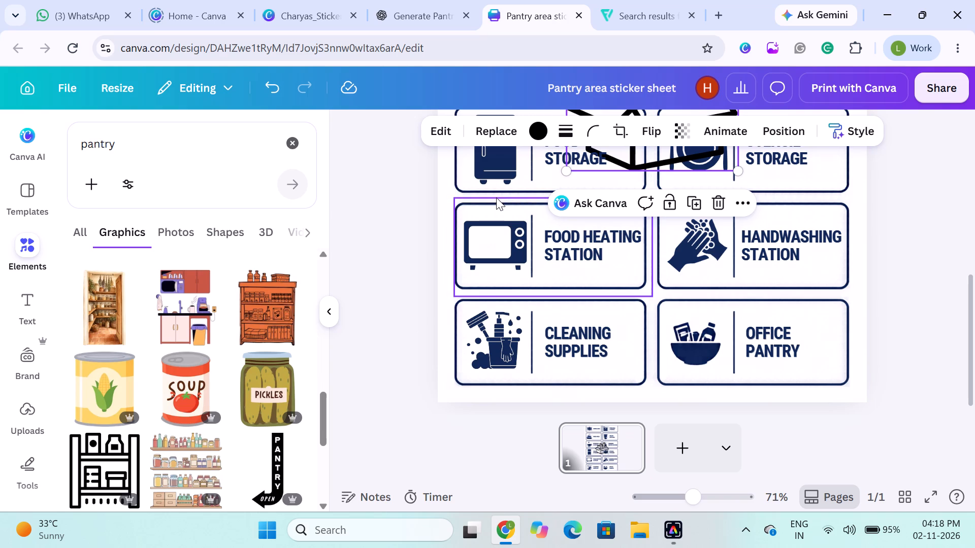
click(87, 234)
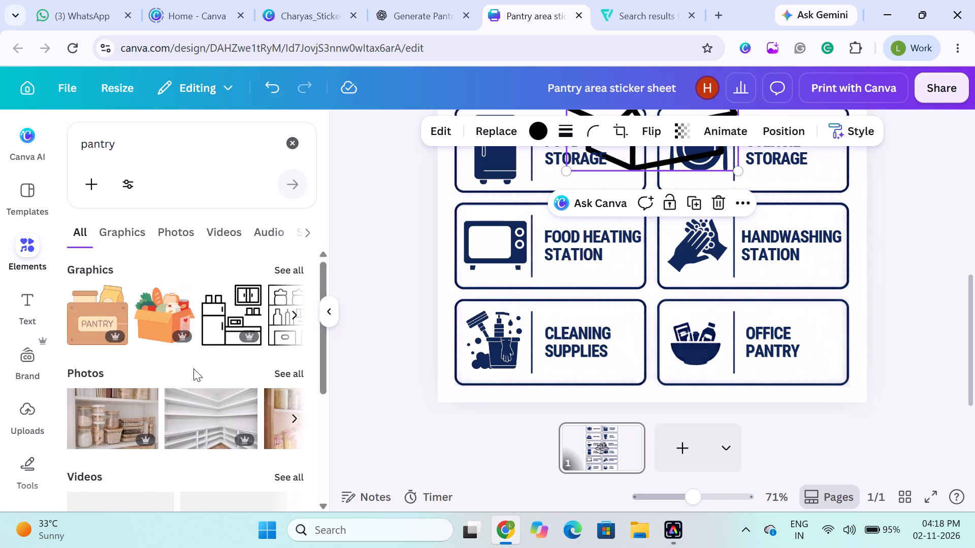
scroll(193, 370, down, 3)
scroll(193, 370, up, 3)
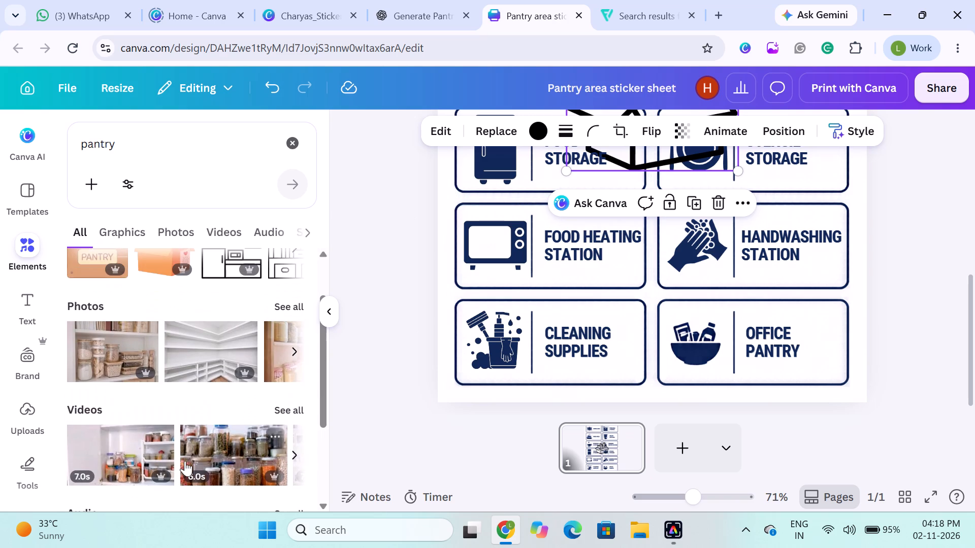
scroll(198, 245, up, 2)
scroll(176, 288, up, 1)
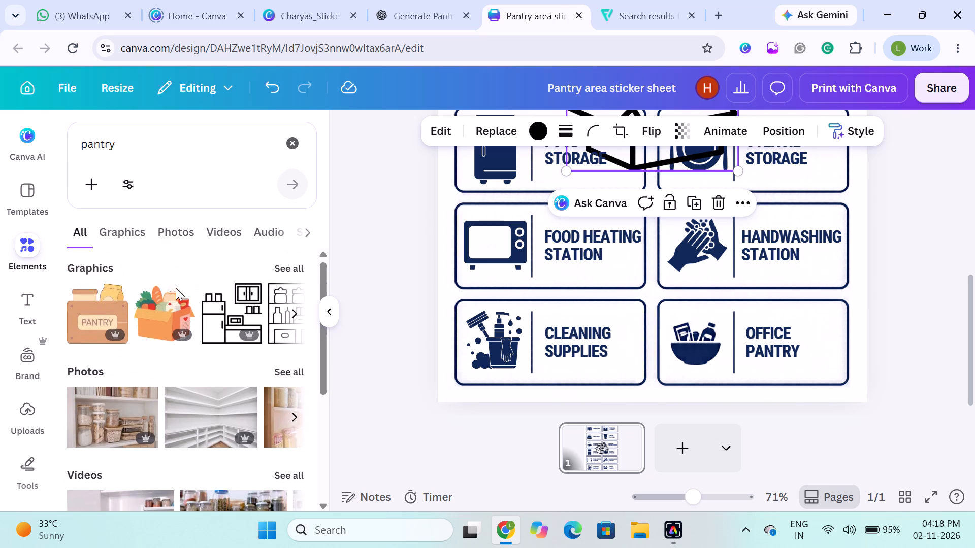
scroll(176, 288, up, 1)
Search the elements for "pantry icon".
click(151, 155)
click(151, 155)
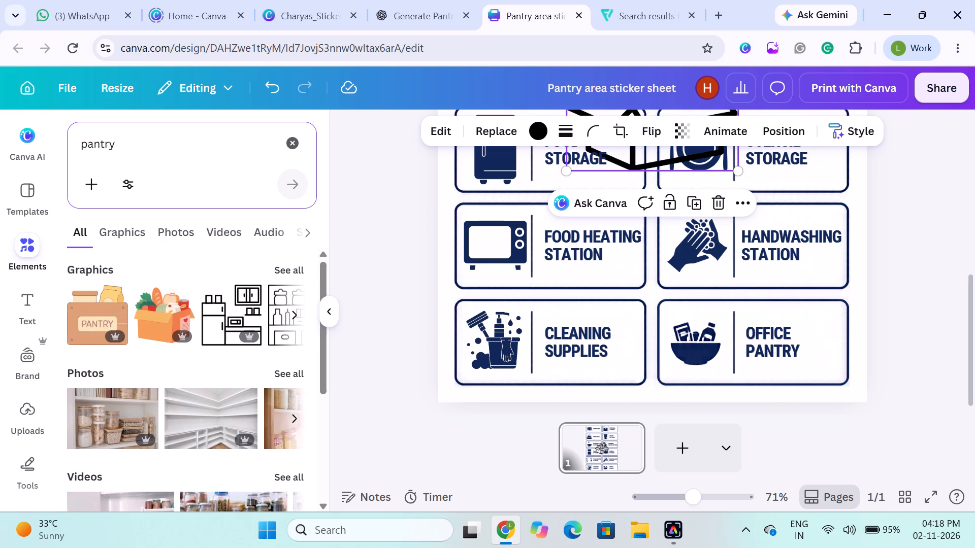
click(131, 145)
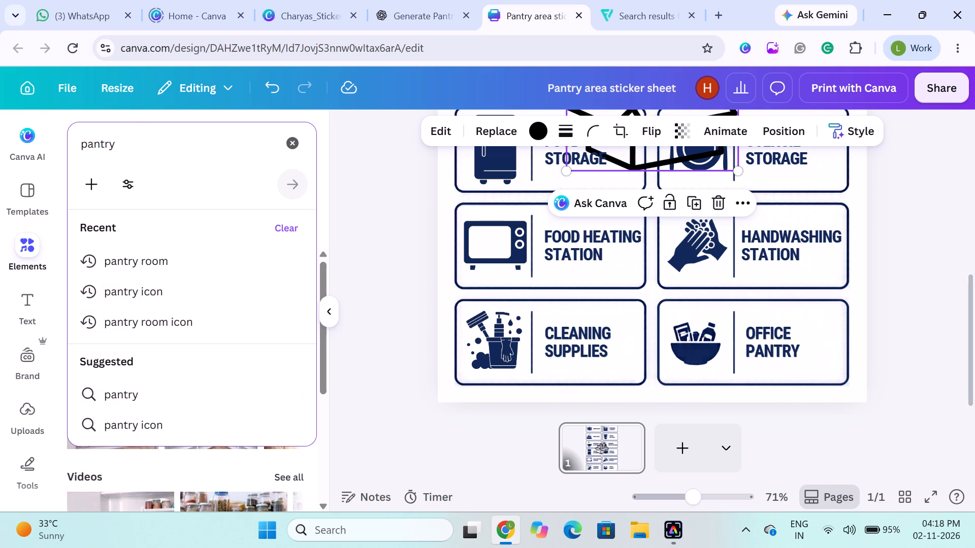
text(iv)
key(BackSpace)
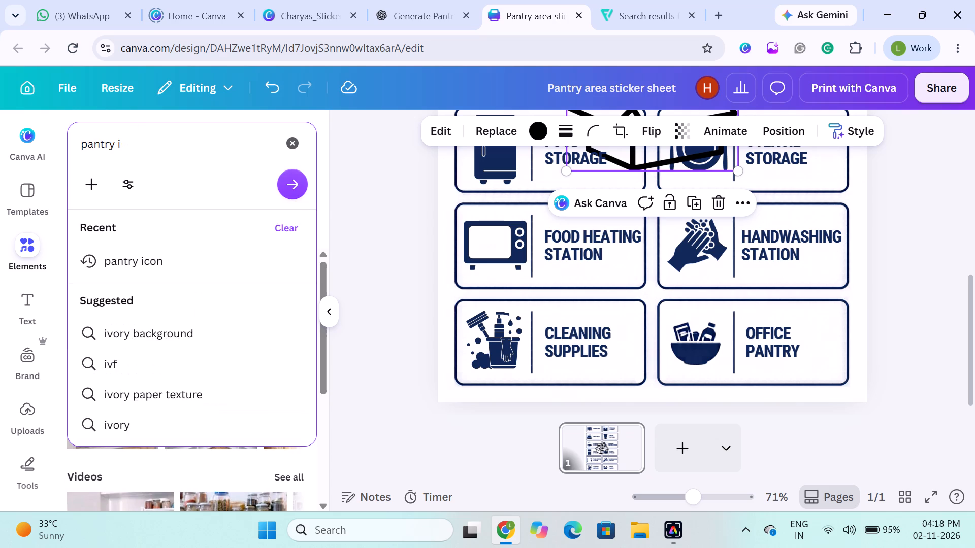
text(con)
key(Return)
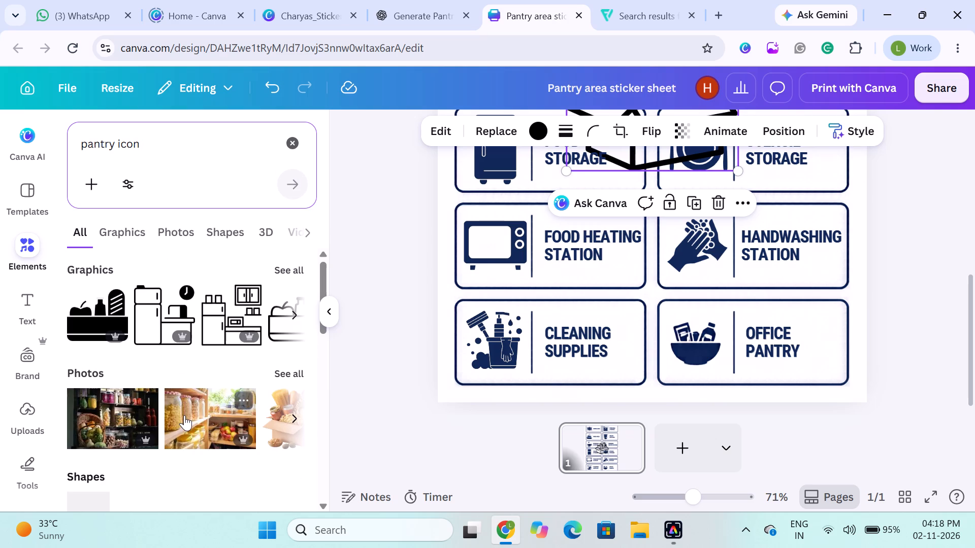
Examine the pantry icon results across element categories and show the full set of graphics.
scroll(193, 372, down, 2)
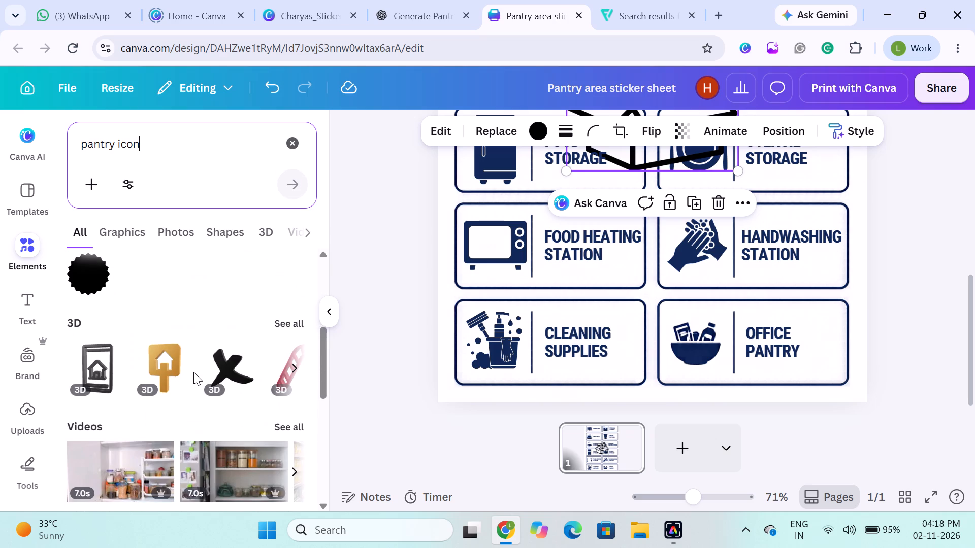
scroll(193, 372, up, 1)
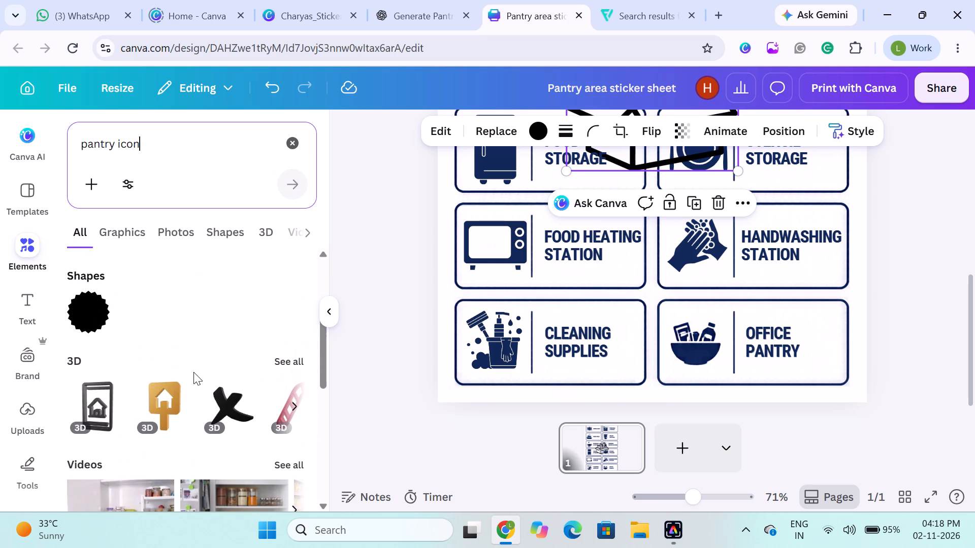
scroll(193, 372, down, 1)
scroll(193, 372, up, 2)
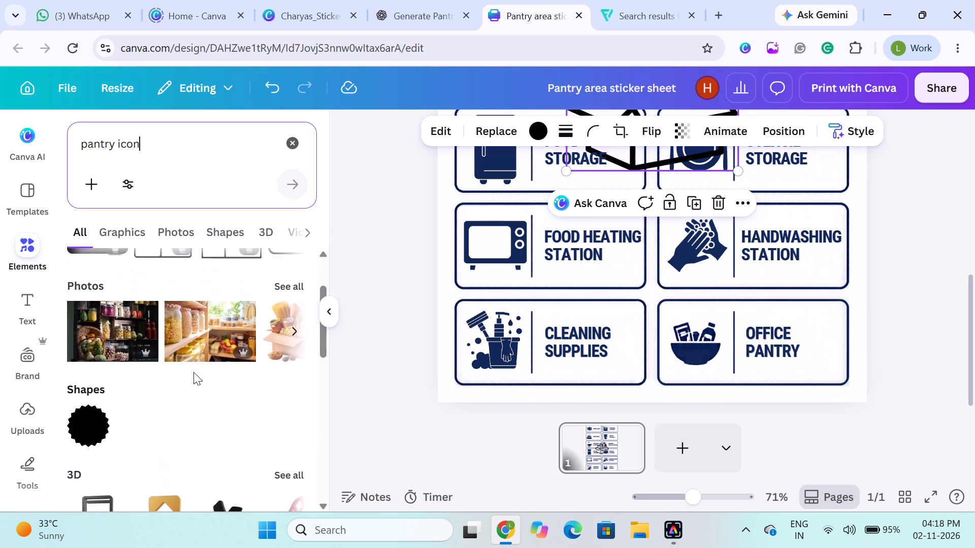
scroll(193, 372, up, 1)
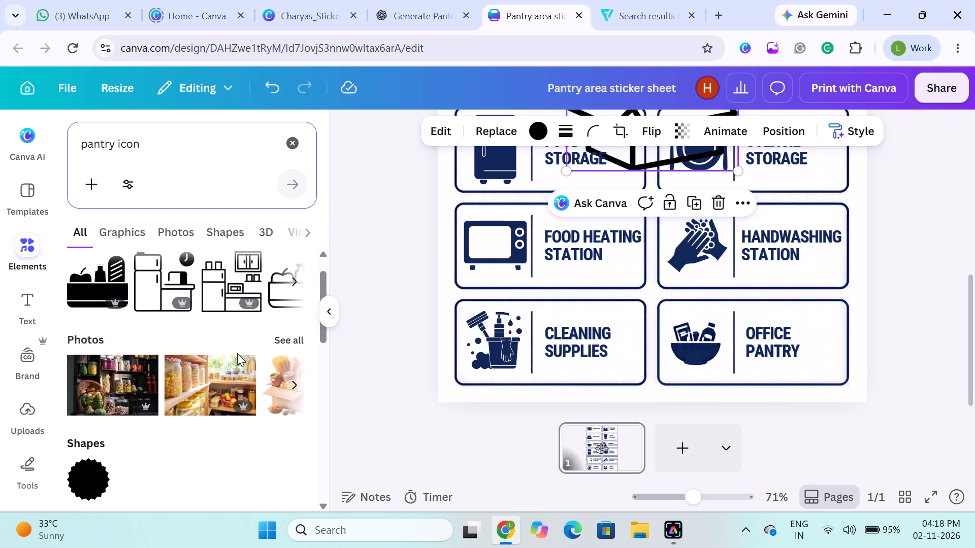
click(304, 231)
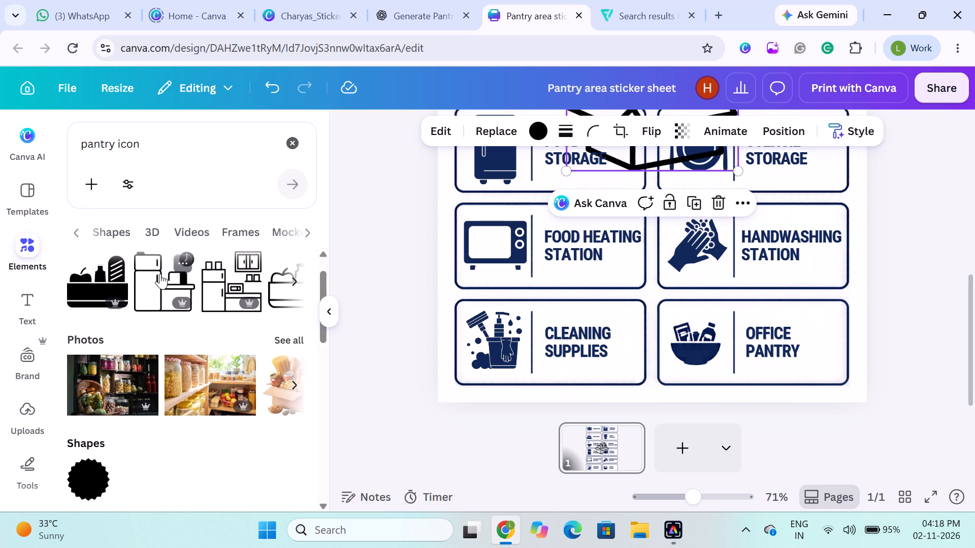
scroll(238, 252, up, 3)
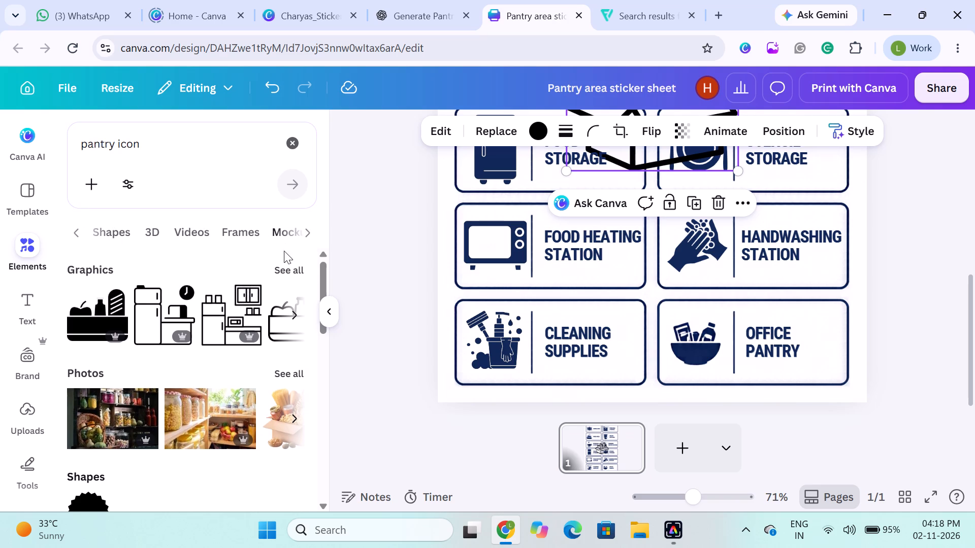
click(288, 266)
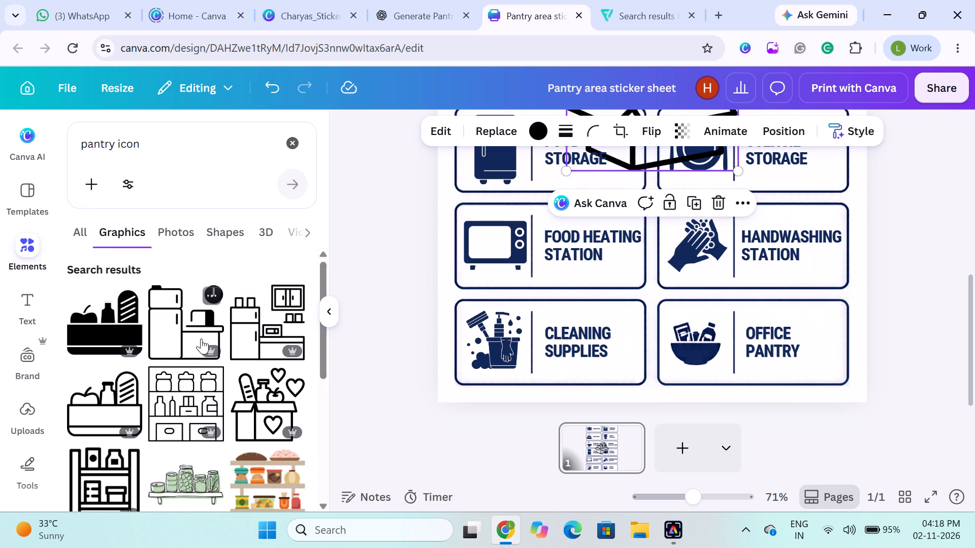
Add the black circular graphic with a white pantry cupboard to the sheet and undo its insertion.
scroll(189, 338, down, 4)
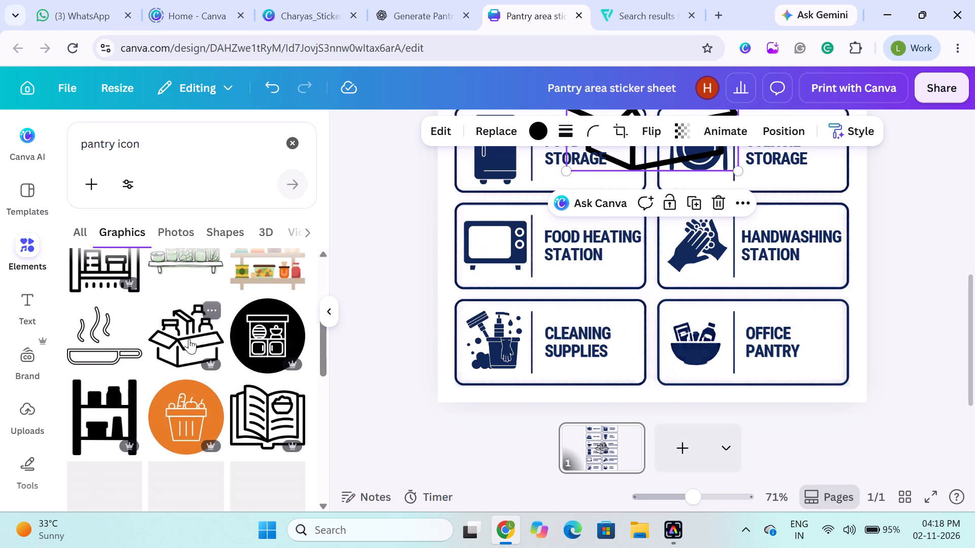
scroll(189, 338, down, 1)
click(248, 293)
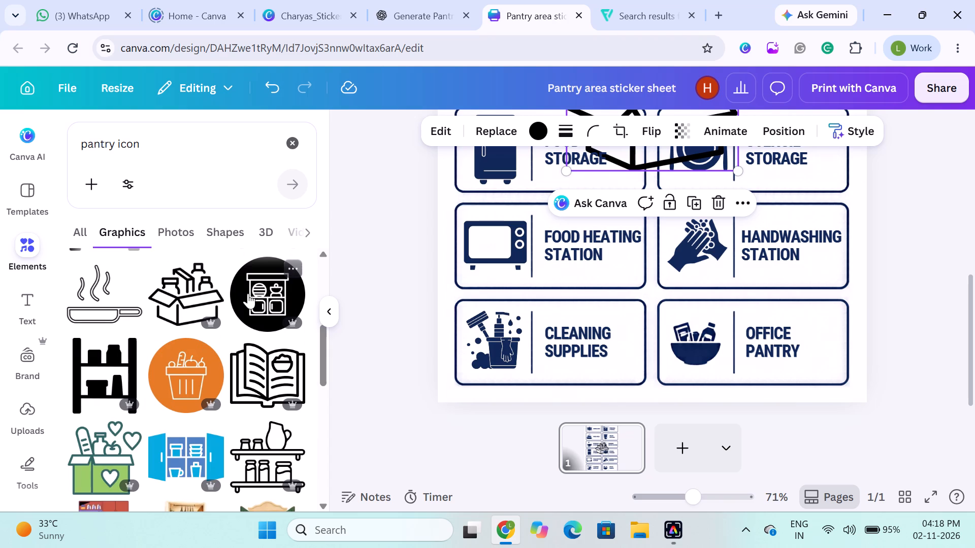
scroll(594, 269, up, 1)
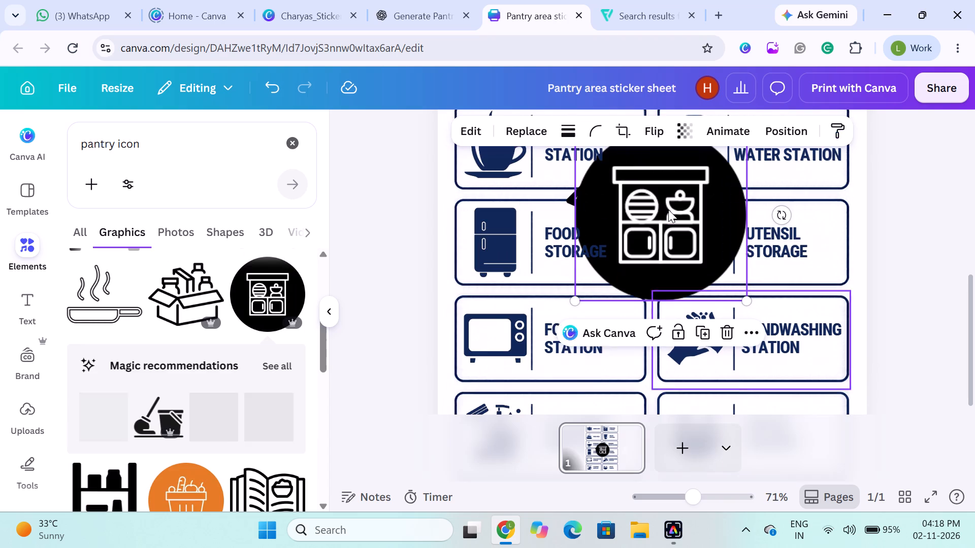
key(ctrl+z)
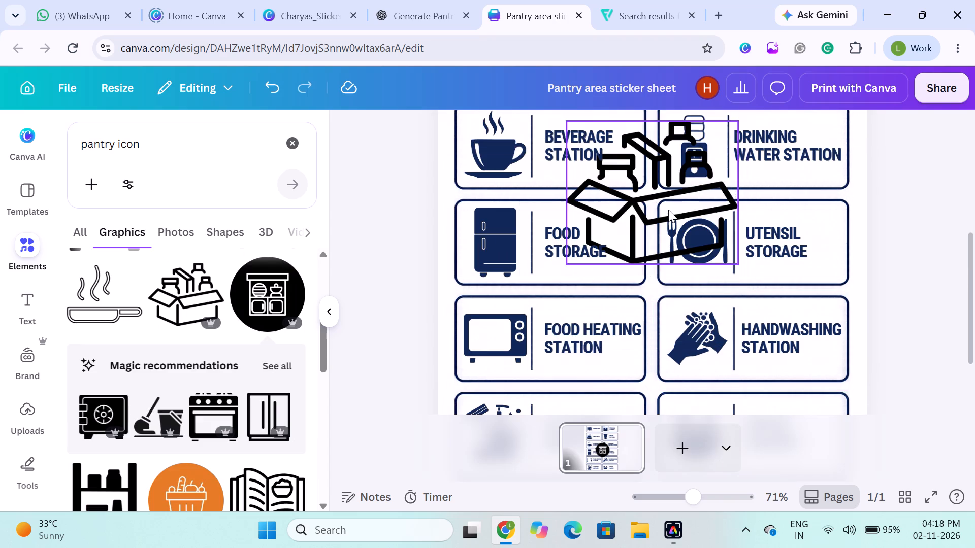
Look through the "pantry icon" graphics results for a more suitable office pantry symbol.
scroll(268, 330, up, 2)
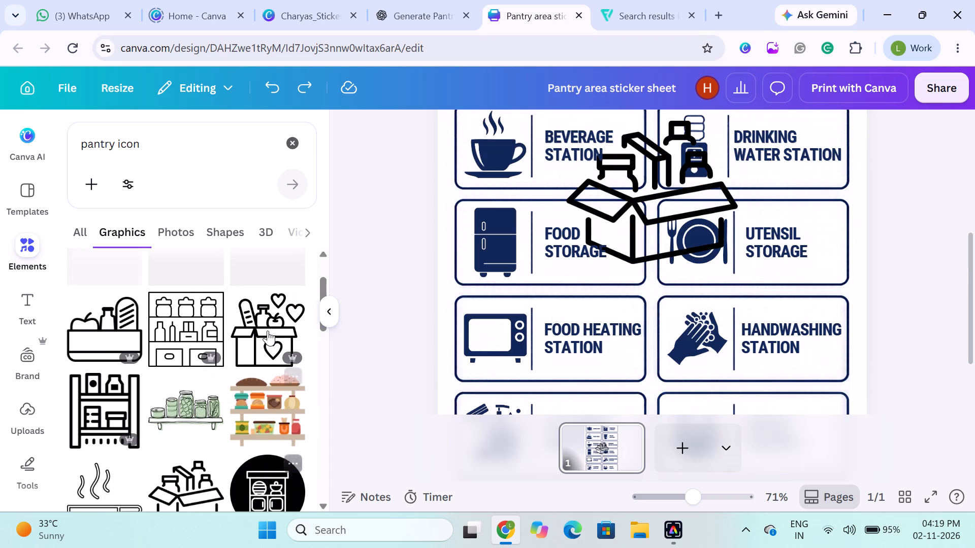
scroll(239, 381, down, 4)
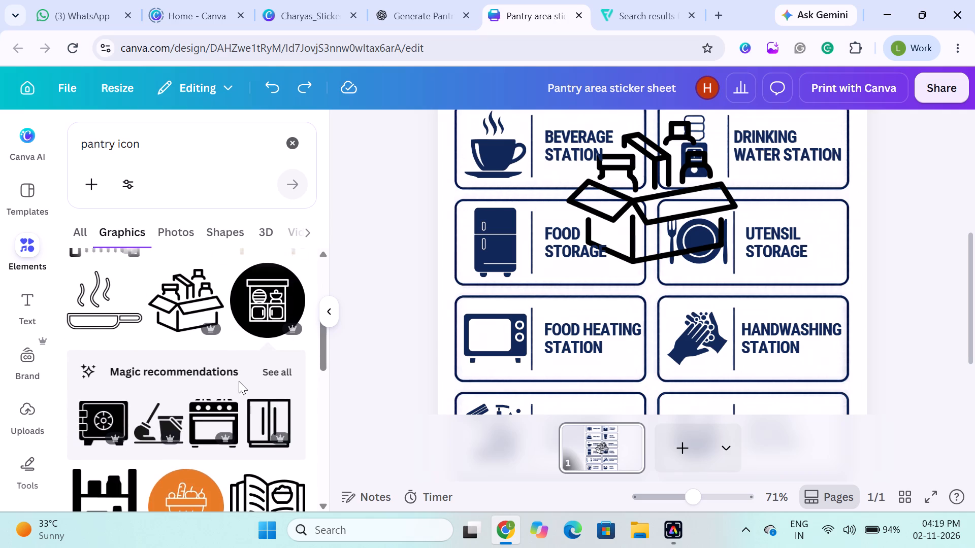
scroll(239, 381, down, 1)
scroll(171, 414, down, 1)
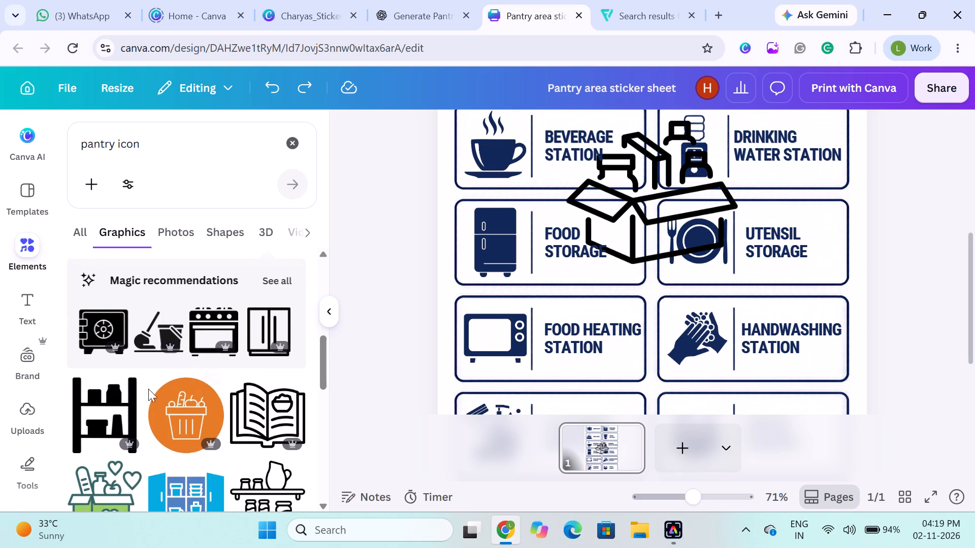
scroll(136, 406, down, 2)
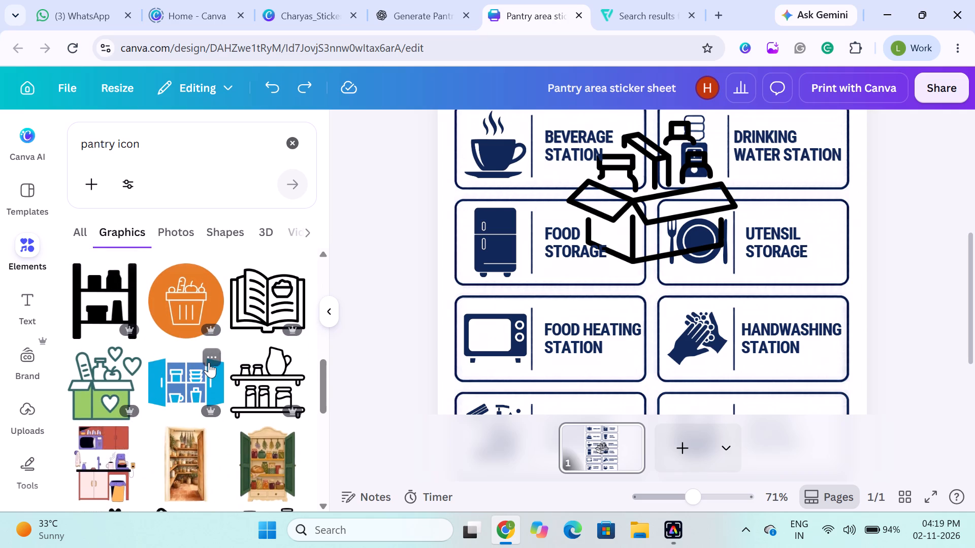
scroll(209, 362, down, 1)
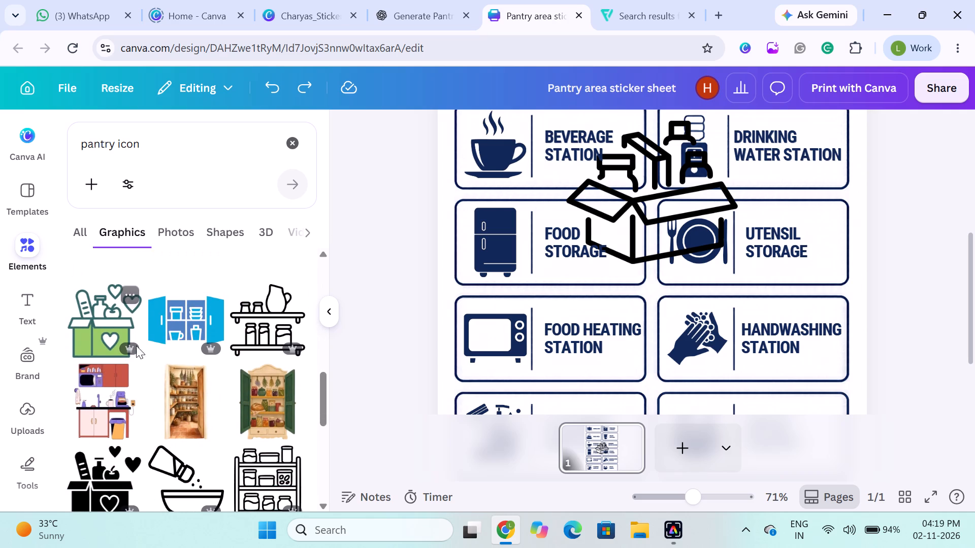
scroll(207, 334, down, 2)
scroll(210, 400, down, 1)
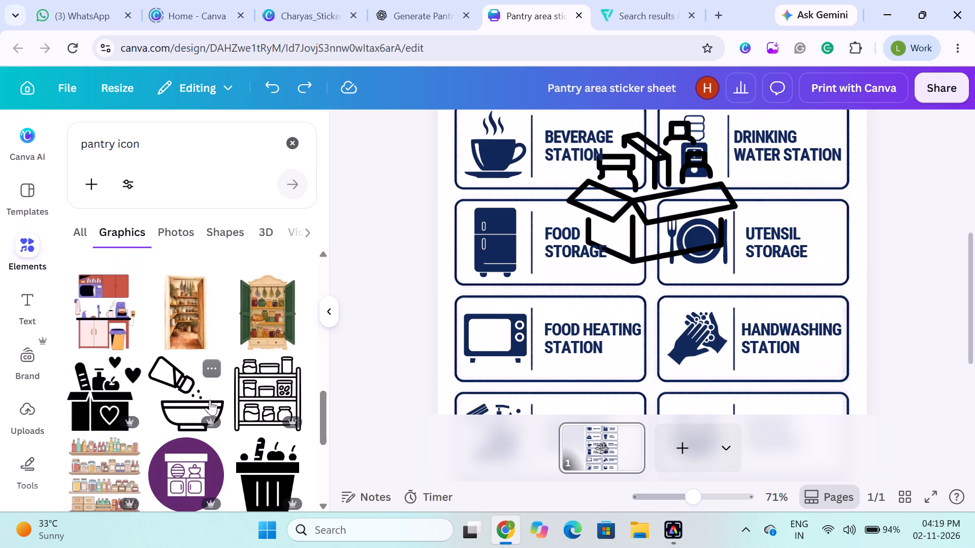
scroll(210, 400, down, 1)
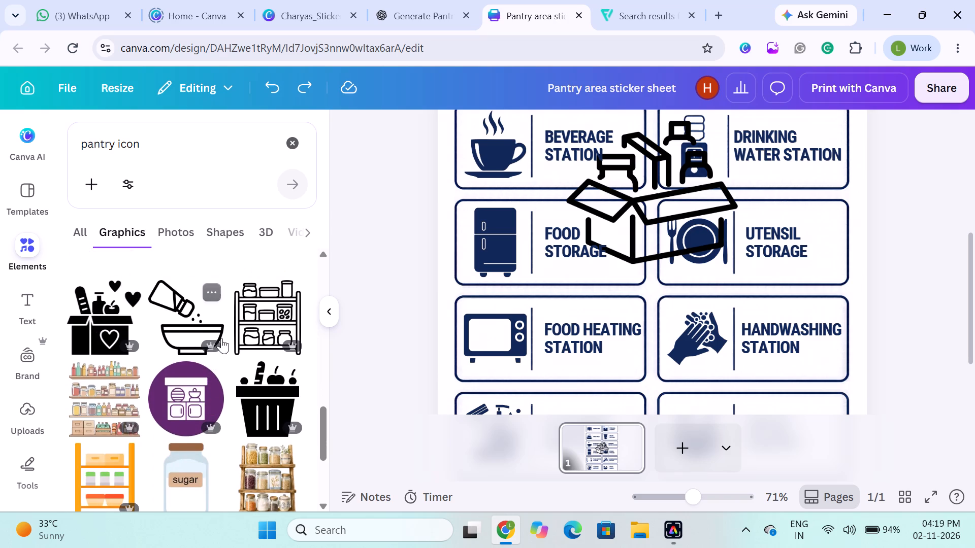
scroll(221, 338, down, 1)
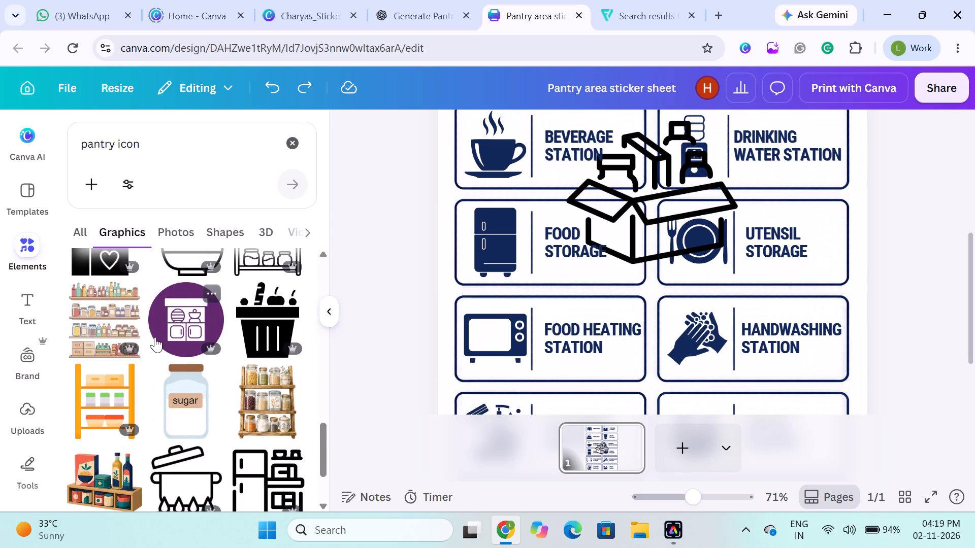
scroll(155, 334, up, 1)
scroll(178, 357, down, 1)
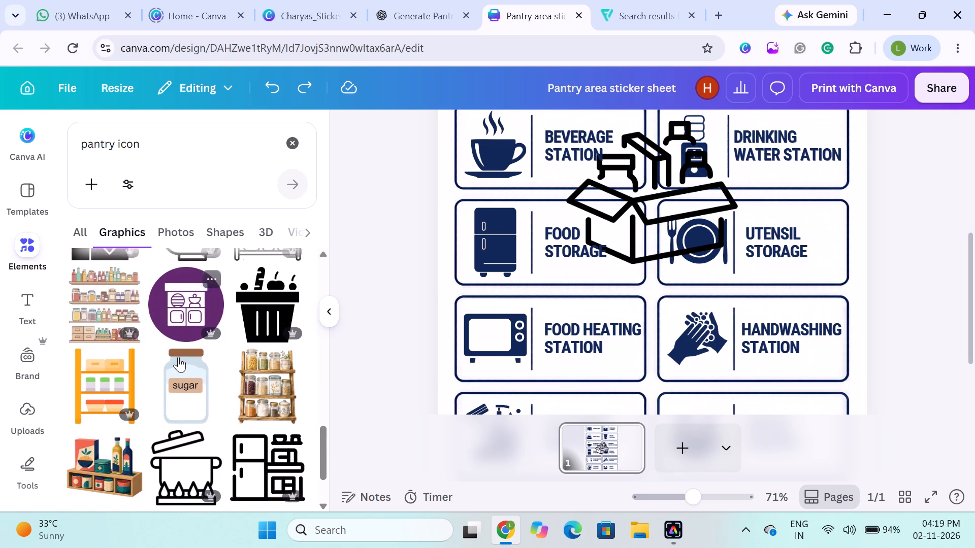
scroll(178, 357, down, 5)
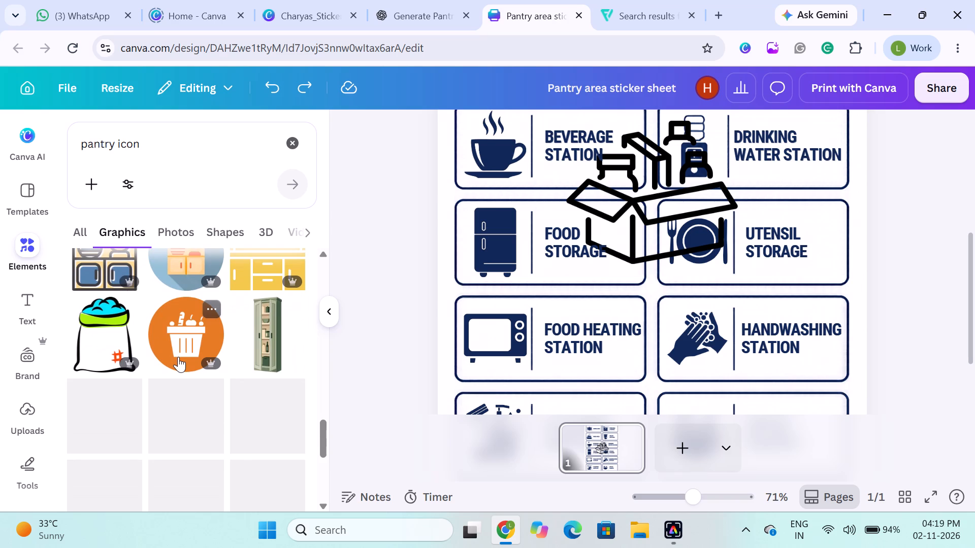
Add the purple circular graphic with the white pantry cupboard and move it over the Food Storage label.
scroll(178, 357, up, 2)
scroll(192, 399, up, 1)
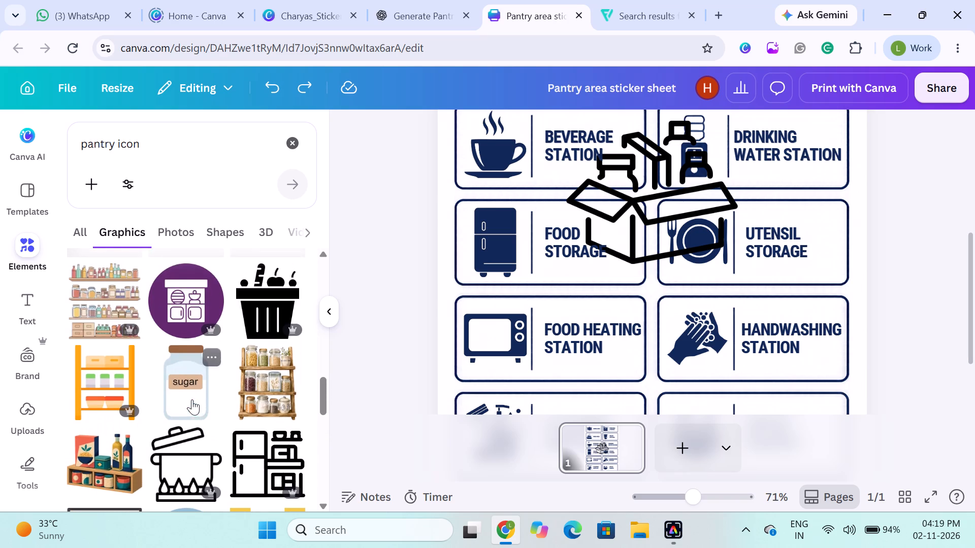
click(189, 315)
scroll(557, 264, up, 2)
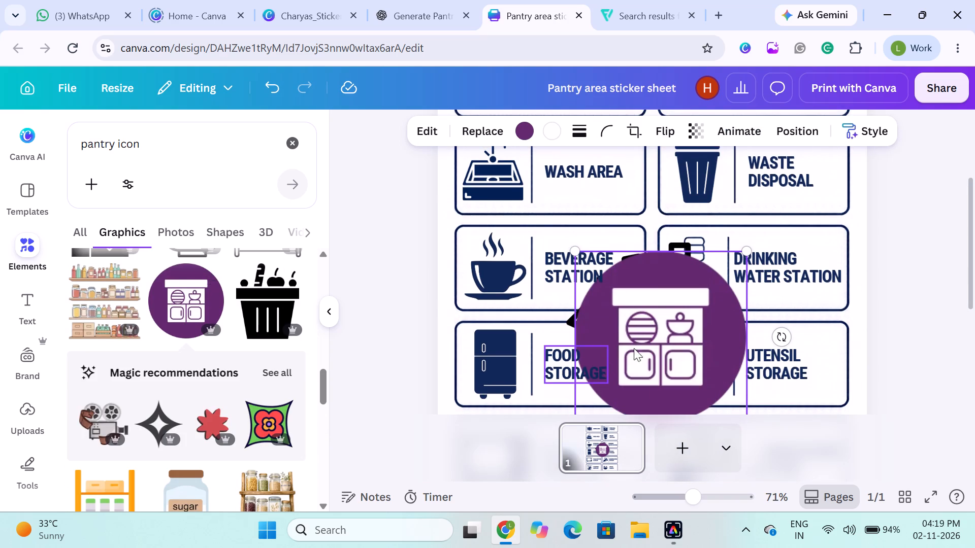
drag(654, 335, 590, 367)
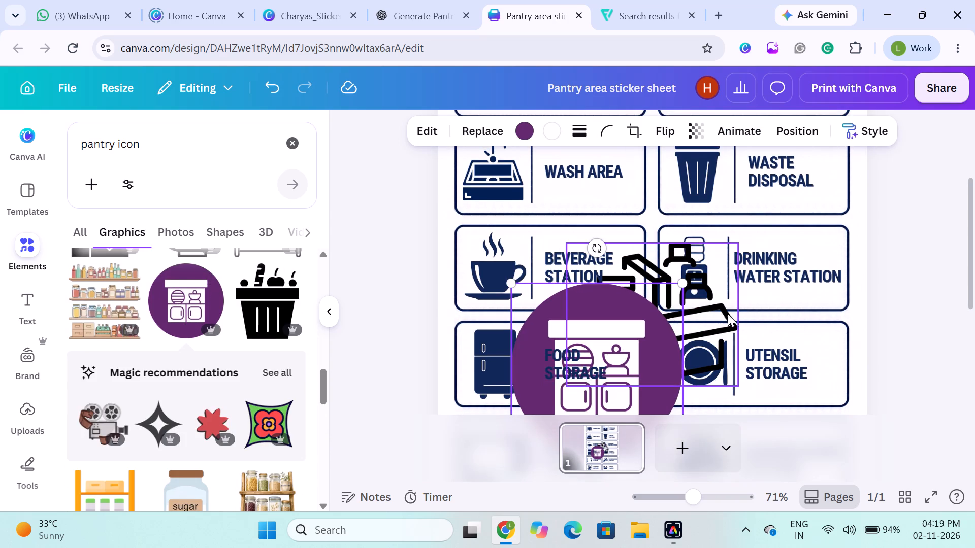
Delete the black outline graphic of an open box with groceries from the sheet.
click(718, 316)
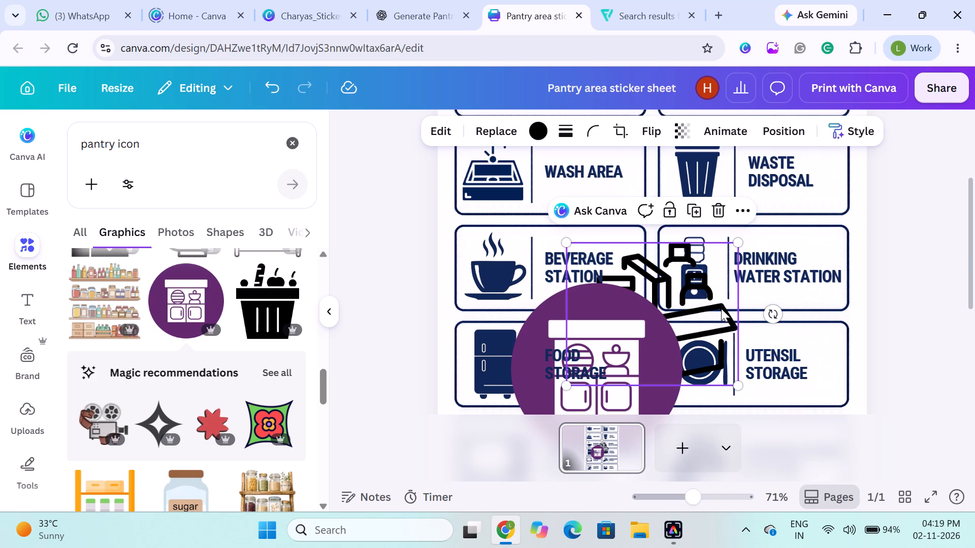
key(Delete)
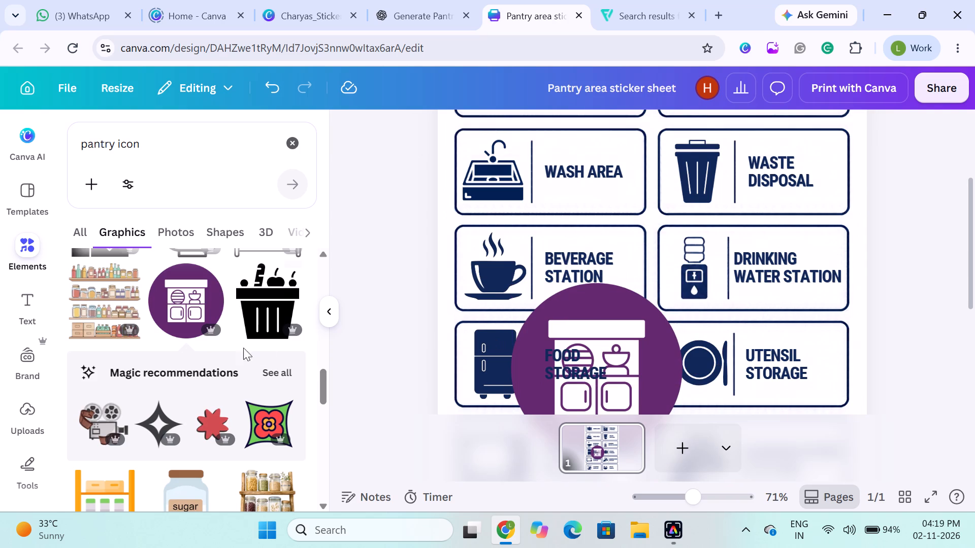
Look through the "pantry icon" graphics again from the start for an alternative cupboard or shelf icon.
scroll(232, 345, up, 7)
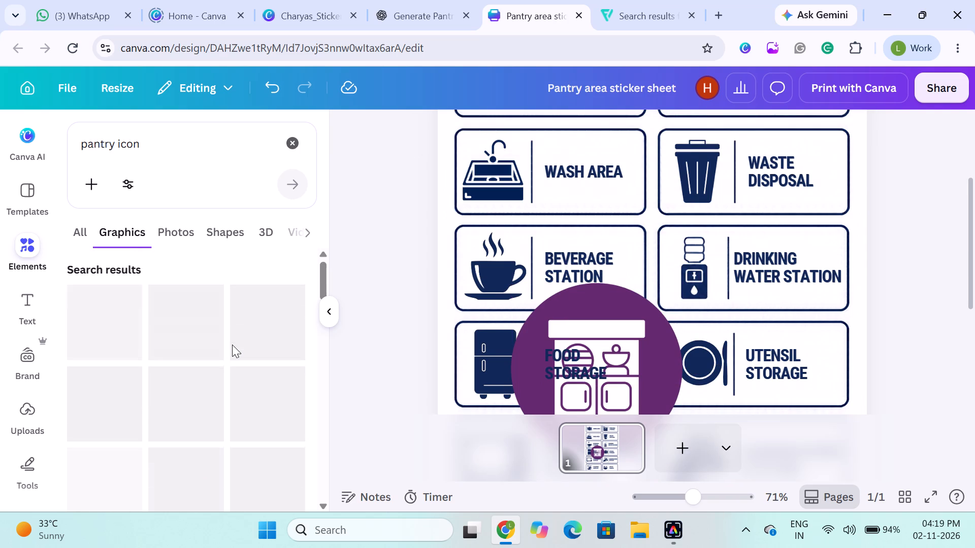
scroll(232, 345, up, 1)
scroll(207, 399, down, 2)
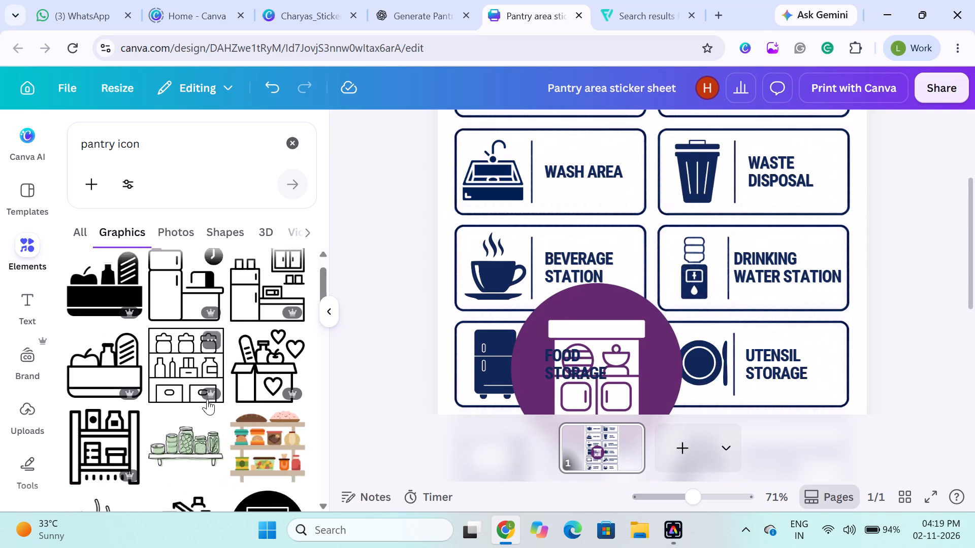
scroll(207, 399, down, 3)
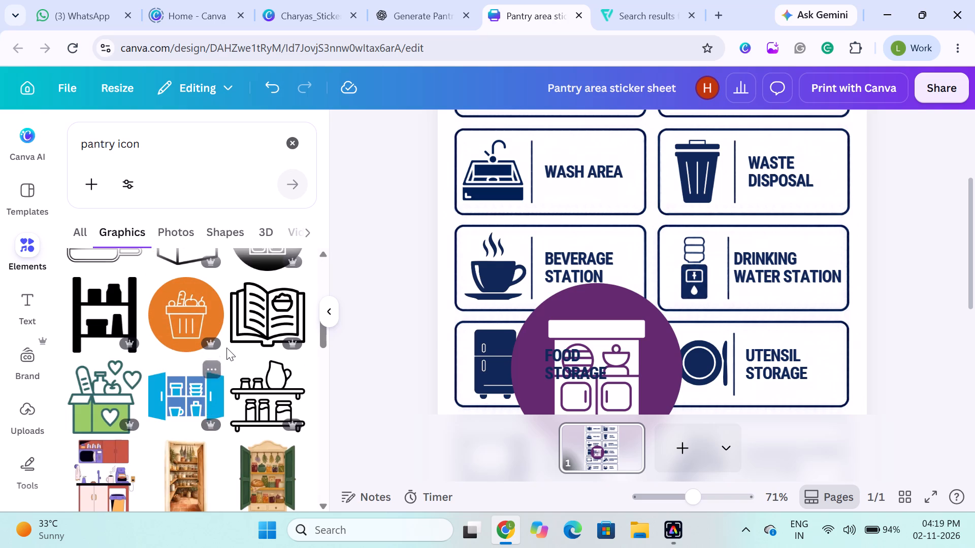
scroll(226, 348, up, 1)
scroll(226, 348, down, 5)
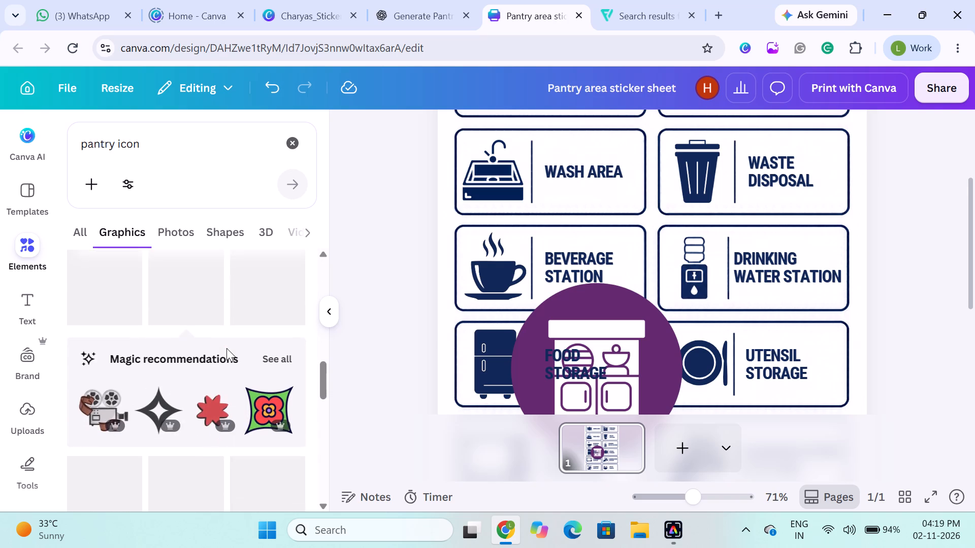
scroll(226, 348, up, 2)
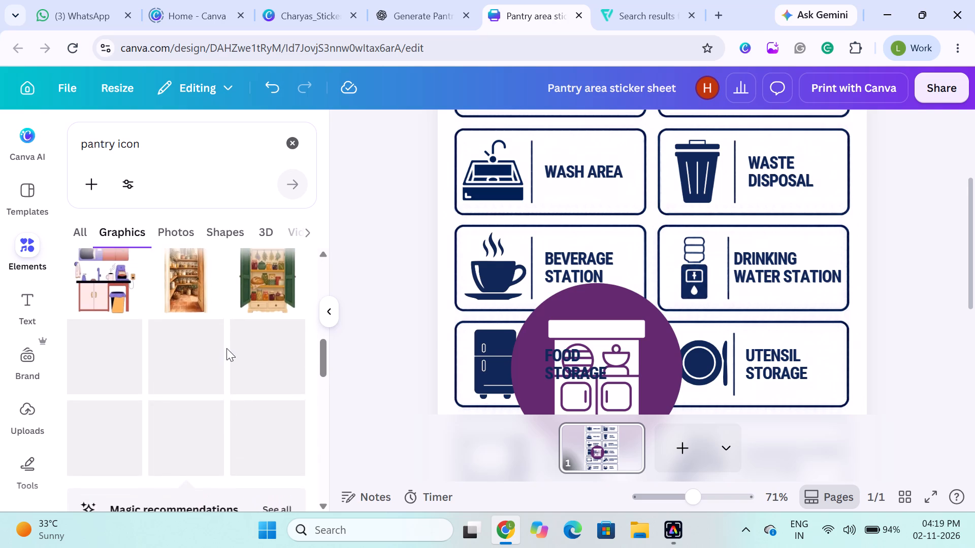
scroll(226, 348, down, 2)
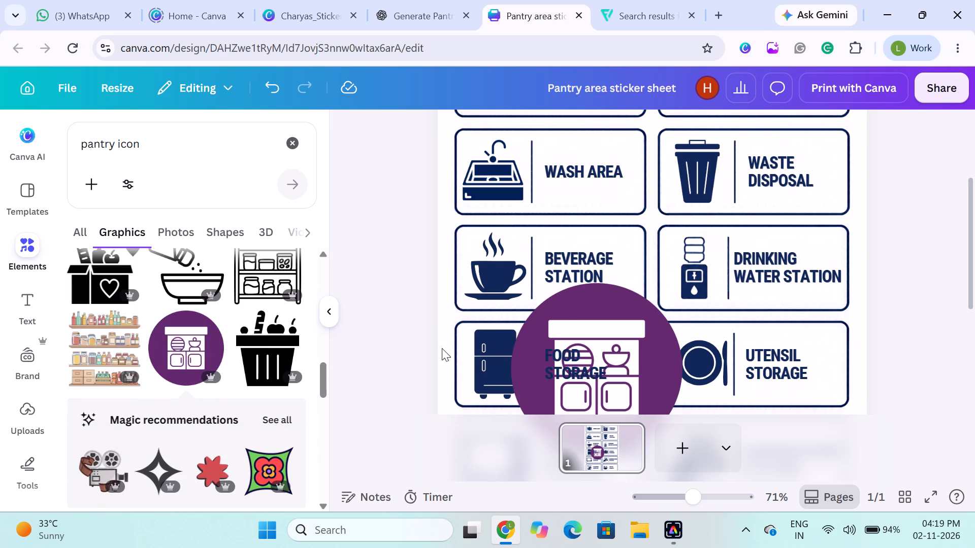
Show all magic recommendations for the purple cupboard graphic and examine the similar cupboard icons.
click(546, 344)
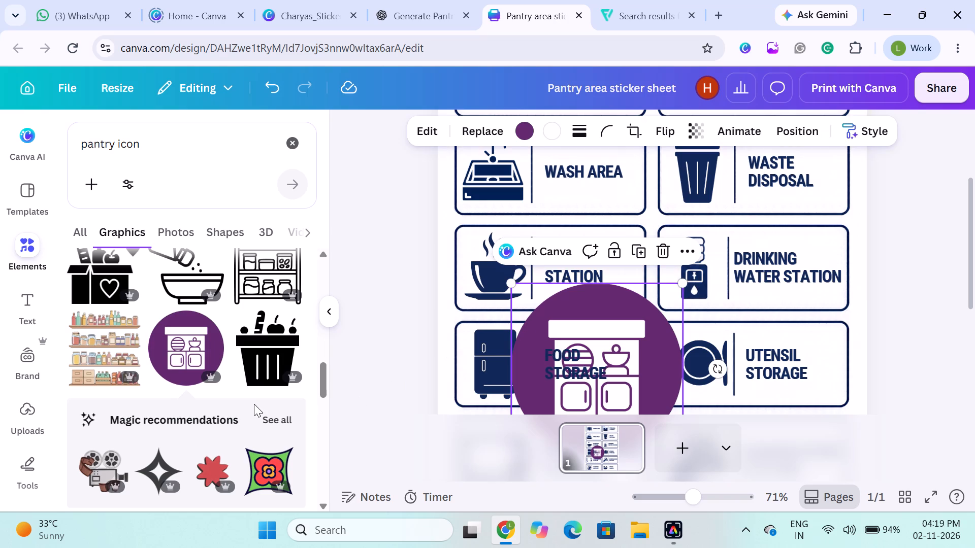
click(282, 418)
scroll(168, 439, down, 1)
scroll(159, 351, up, 1)
scroll(159, 351, down, 2)
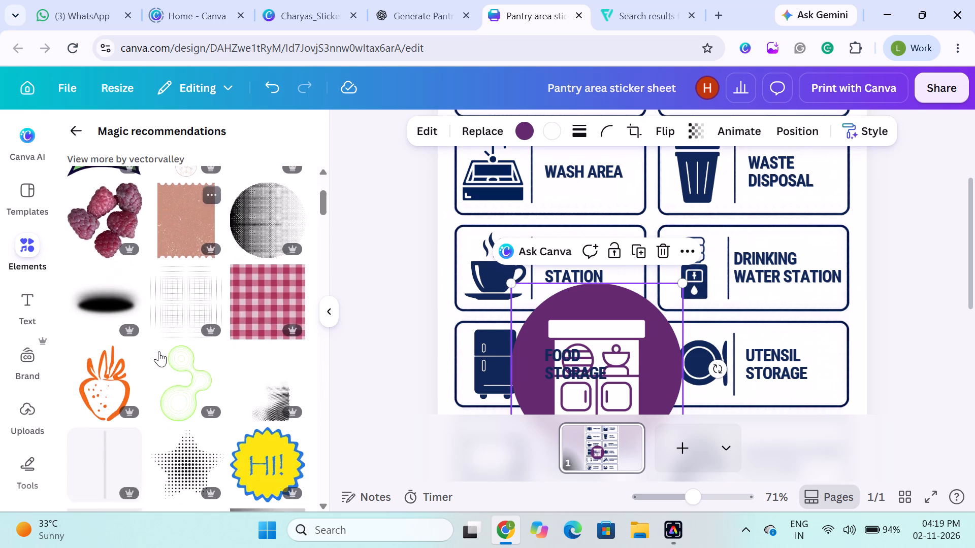
scroll(159, 351, down, 5)
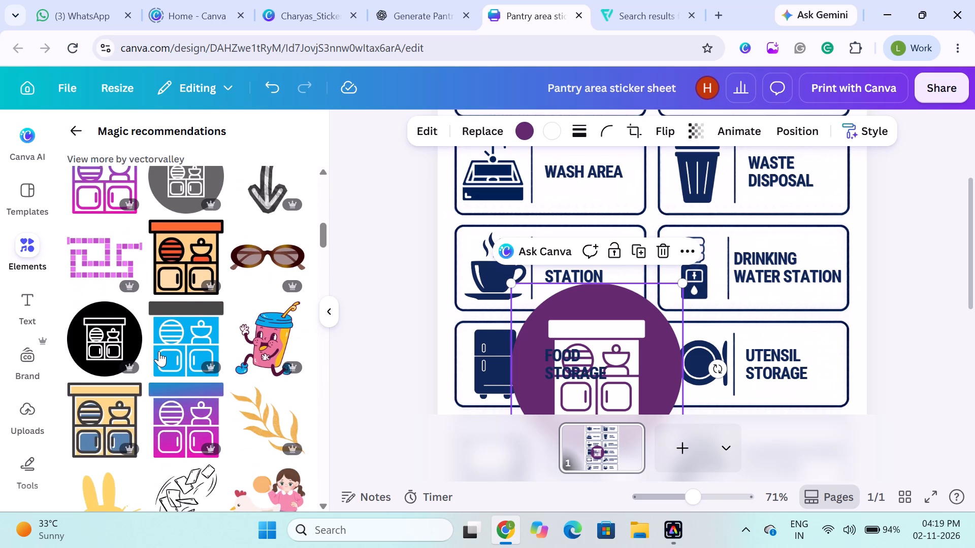
scroll(159, 351, down, 1)
scroll(159, 351, up, 1)
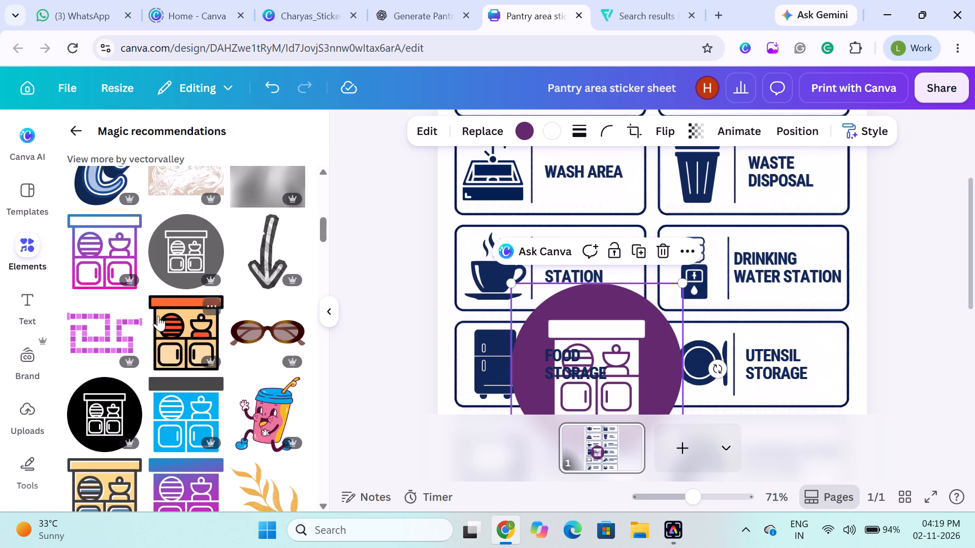
scroll(160, 318, down, 1)
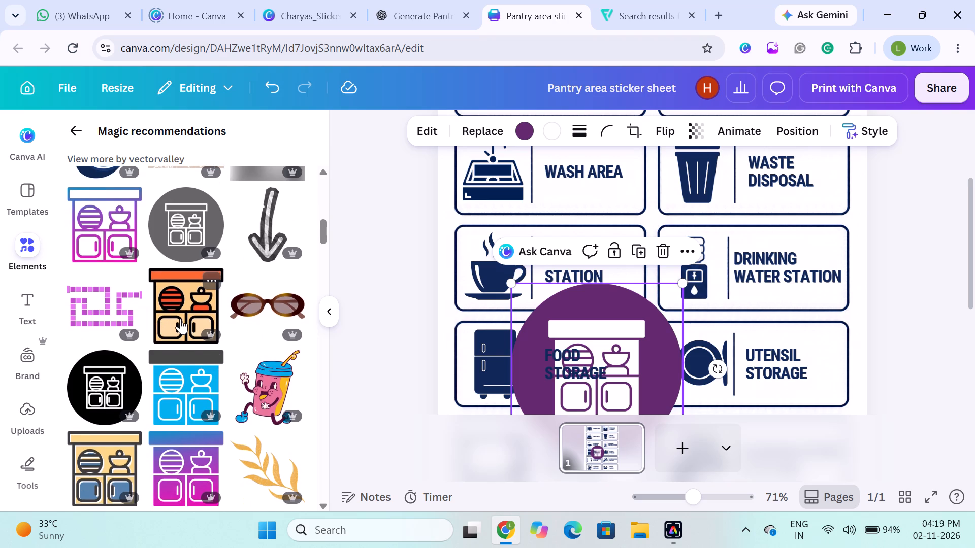
scroll(192, 336, down, 1)
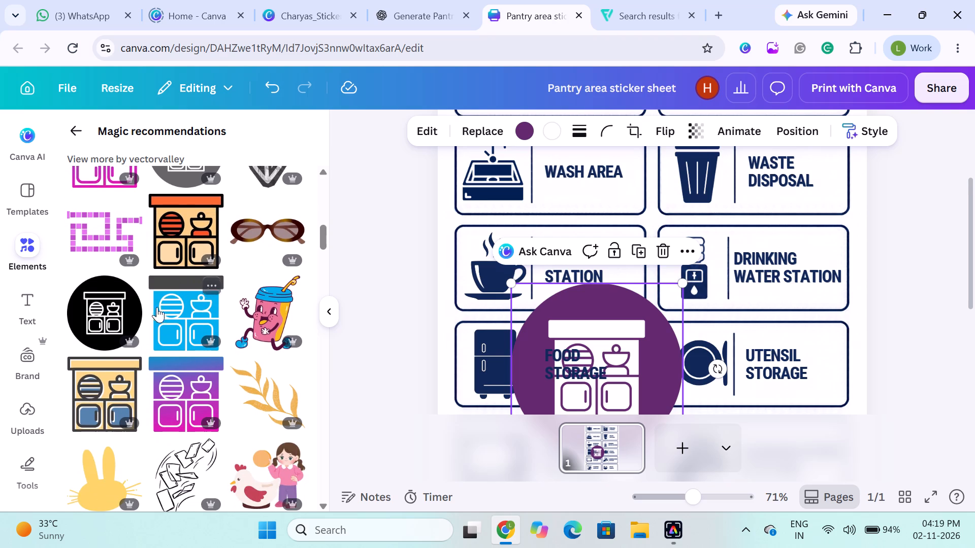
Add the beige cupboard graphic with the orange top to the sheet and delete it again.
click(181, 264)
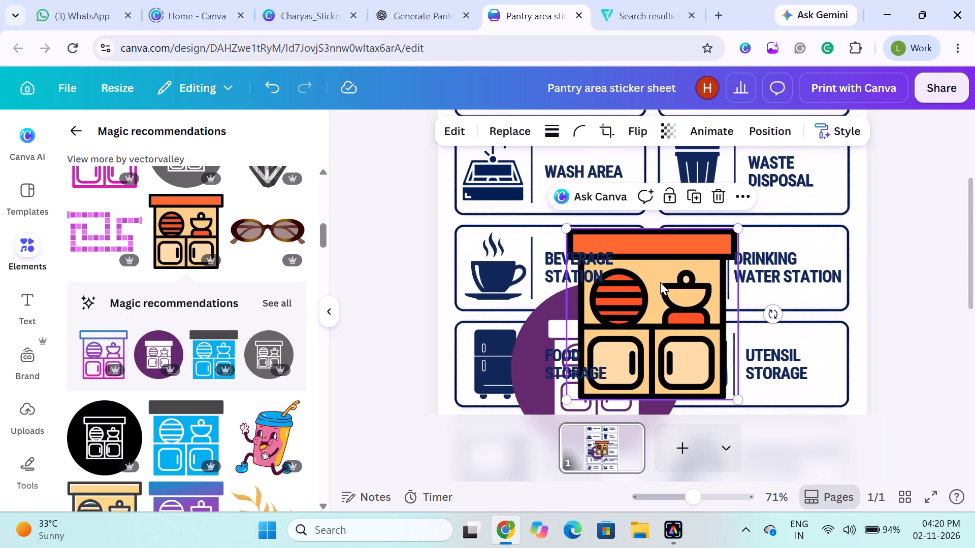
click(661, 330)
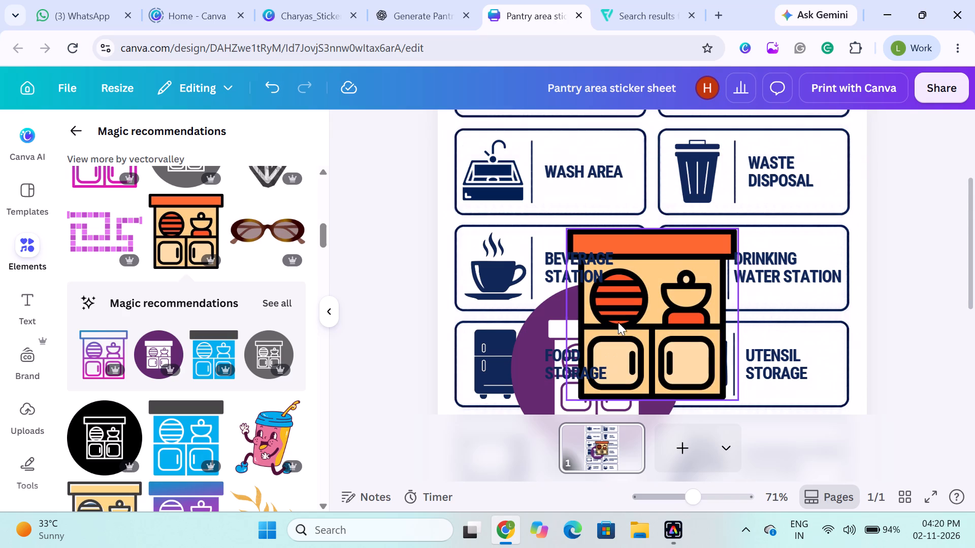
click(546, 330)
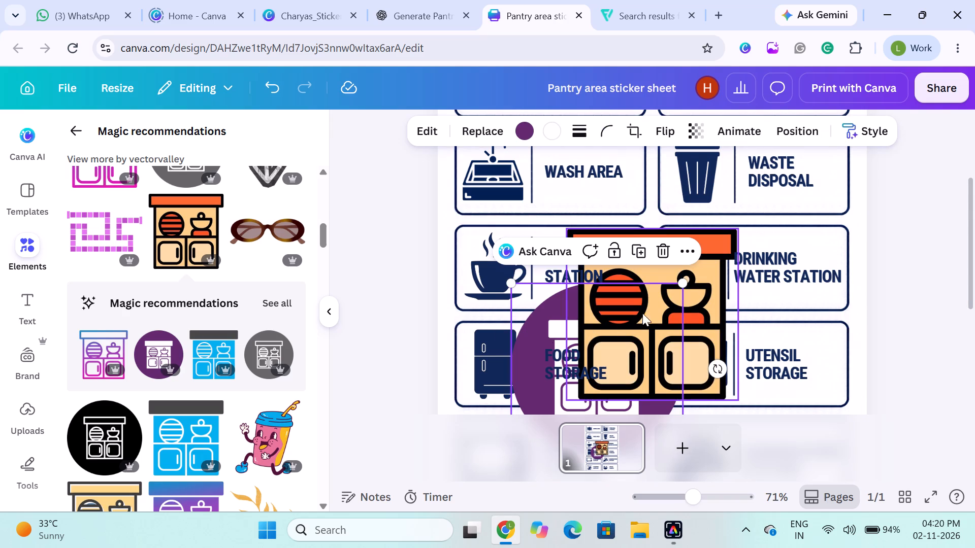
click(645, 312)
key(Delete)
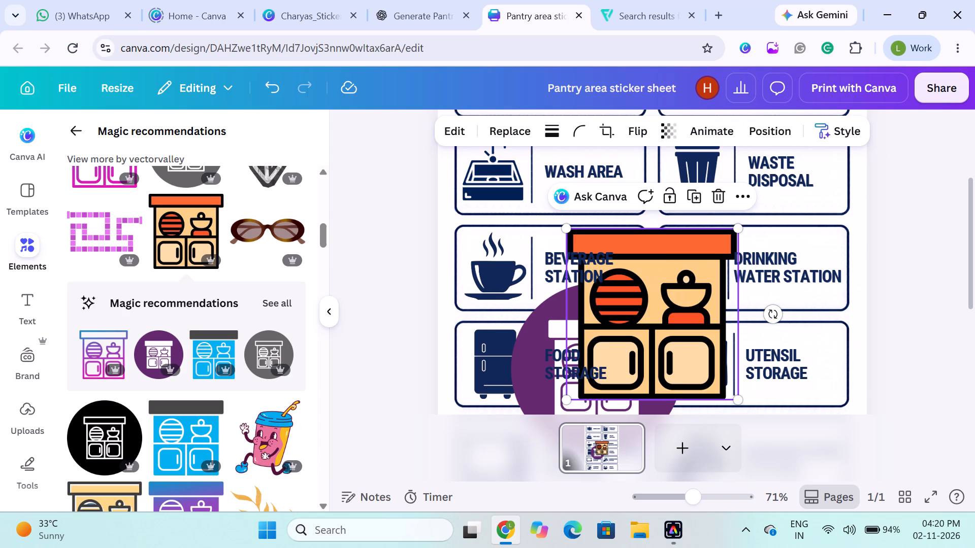
Show all magic recommendations for the beige cupboard graphic with the orange top and look through the similar cupboard and kitchen icons.
click(281, 300)
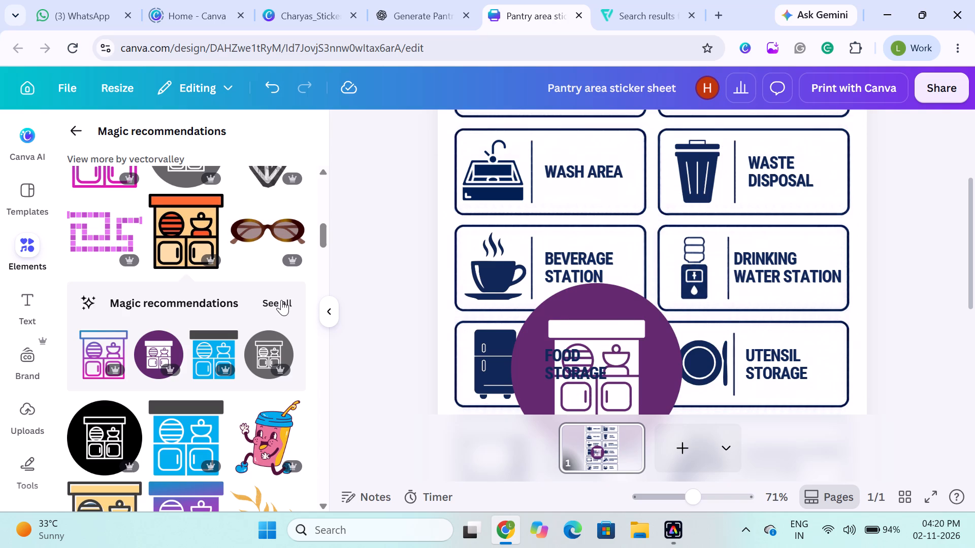
scroll(205, 265, down, 1)
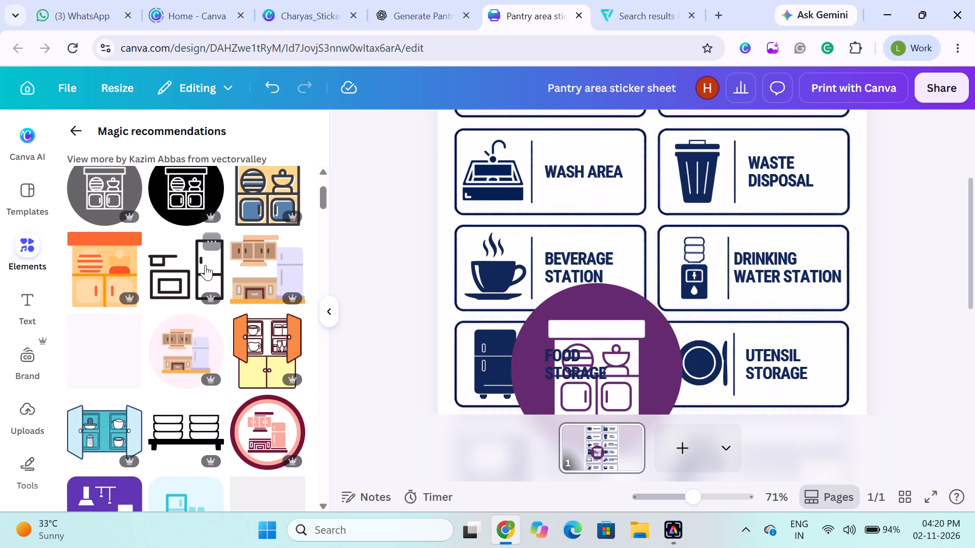
scroll(205, 265, down, 5)
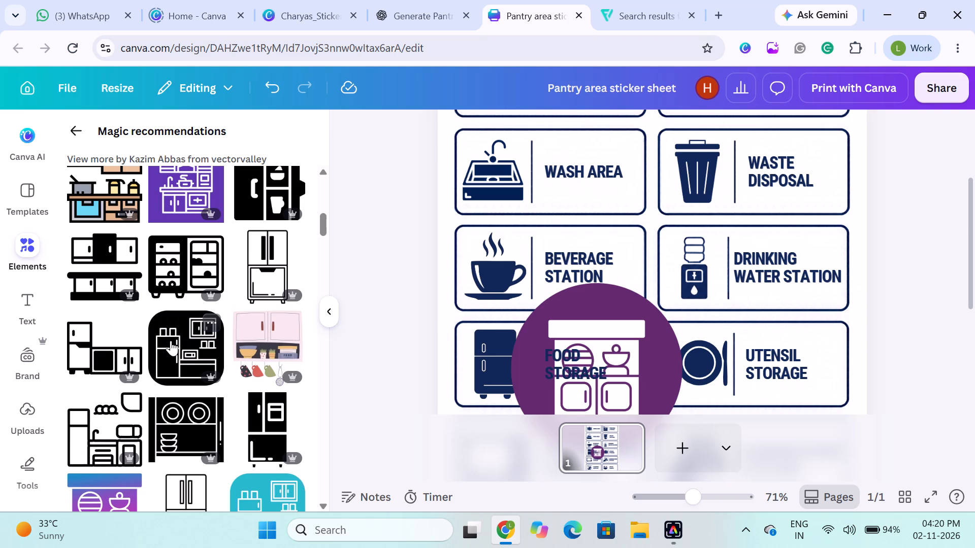
scroll(173, 349, down, 1)
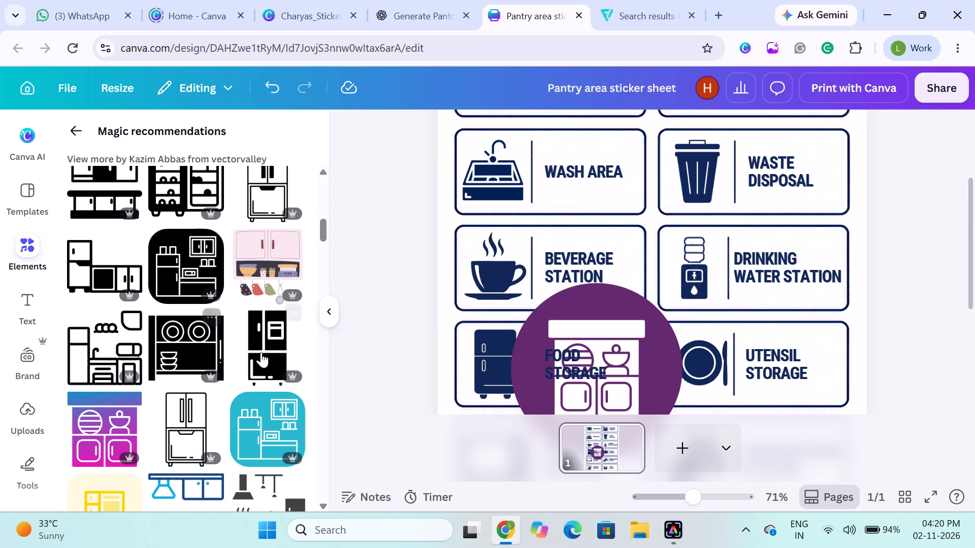
scroll(172, 346, down, 3)
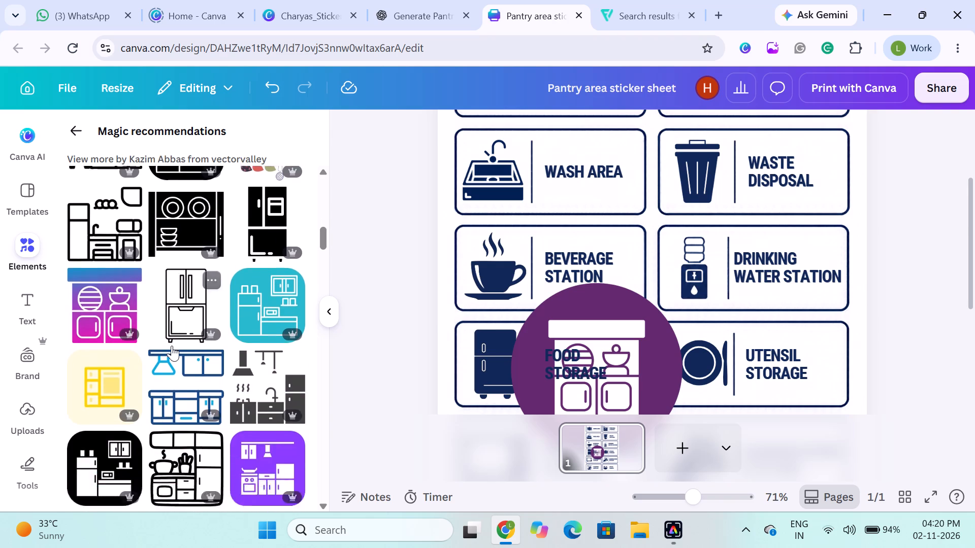
scroll(172, 346, down, 1)
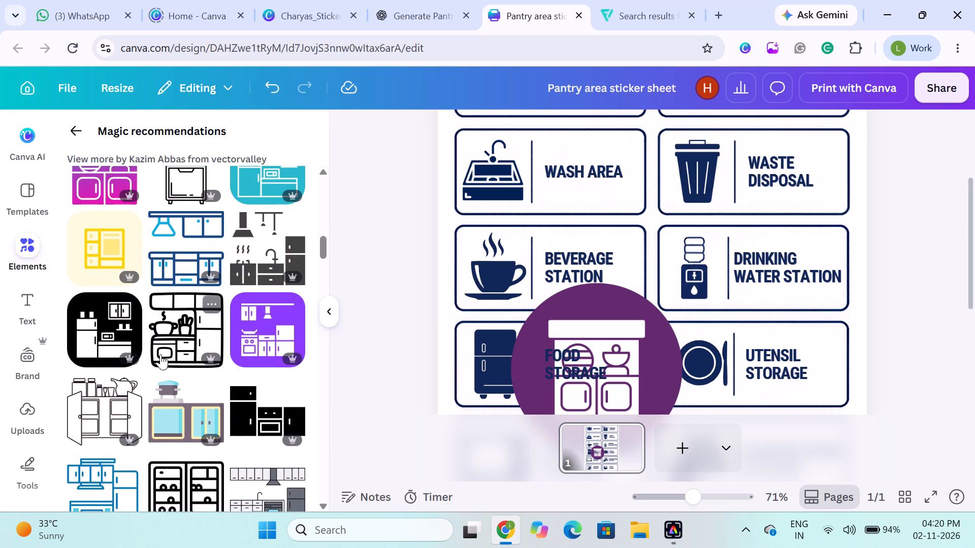
scroll(105, 352, down, 3)
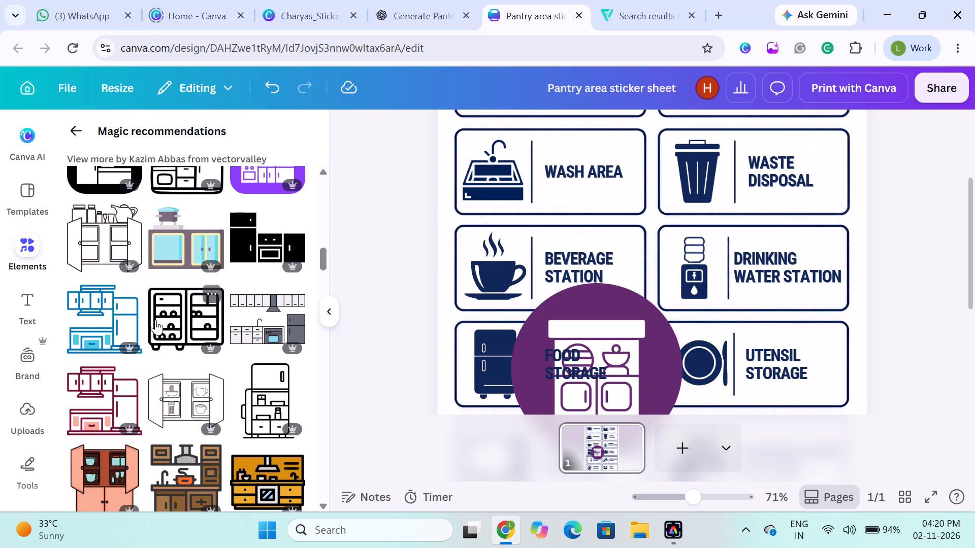
scroll(155, 320, down, 4)
scroll(155, 320, up, 1)
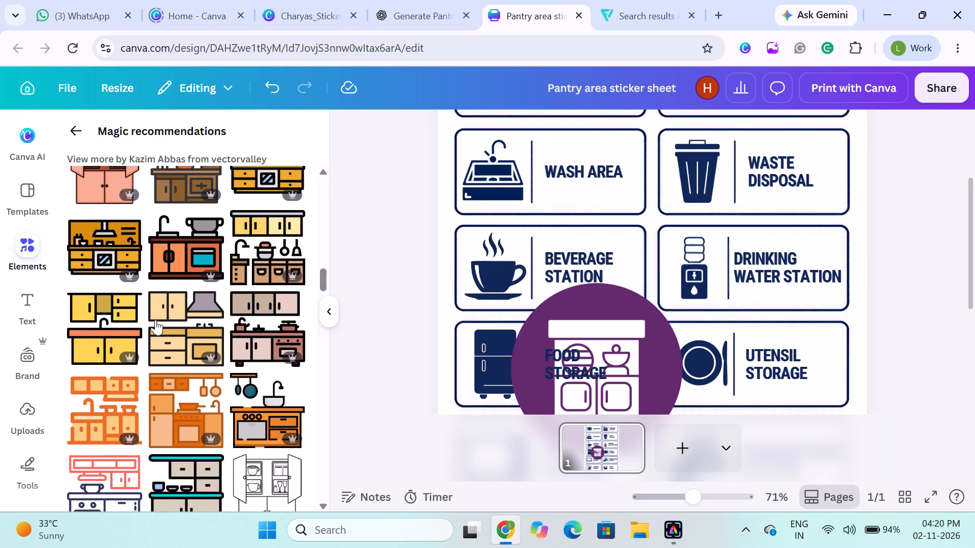
scroll(155, 320, up, 1)
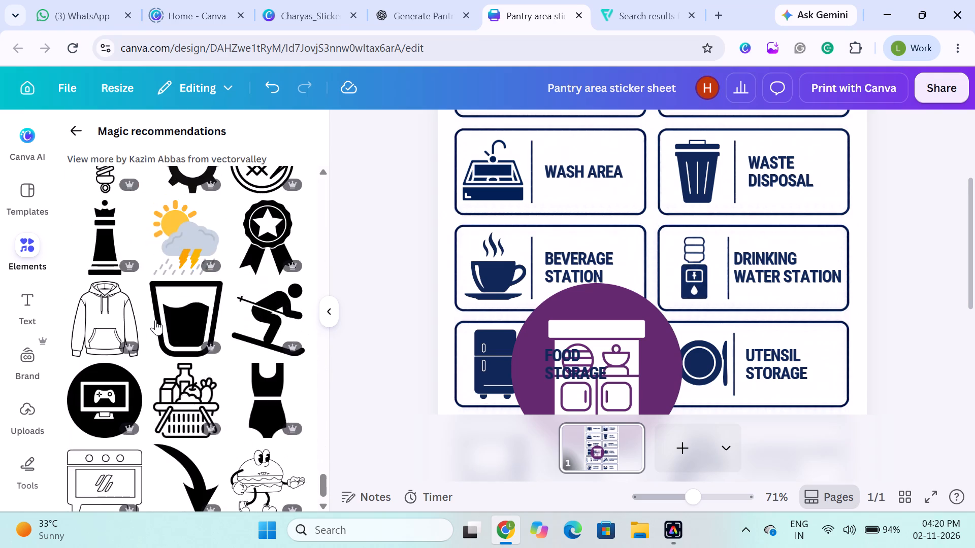
scroll(155, 320, up, 2)
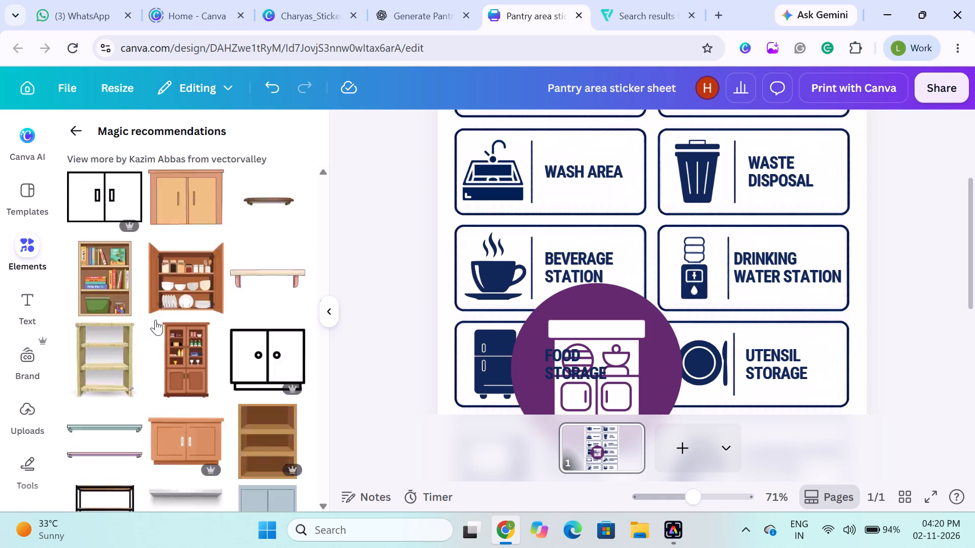
scroll(155, 320, up, 1)
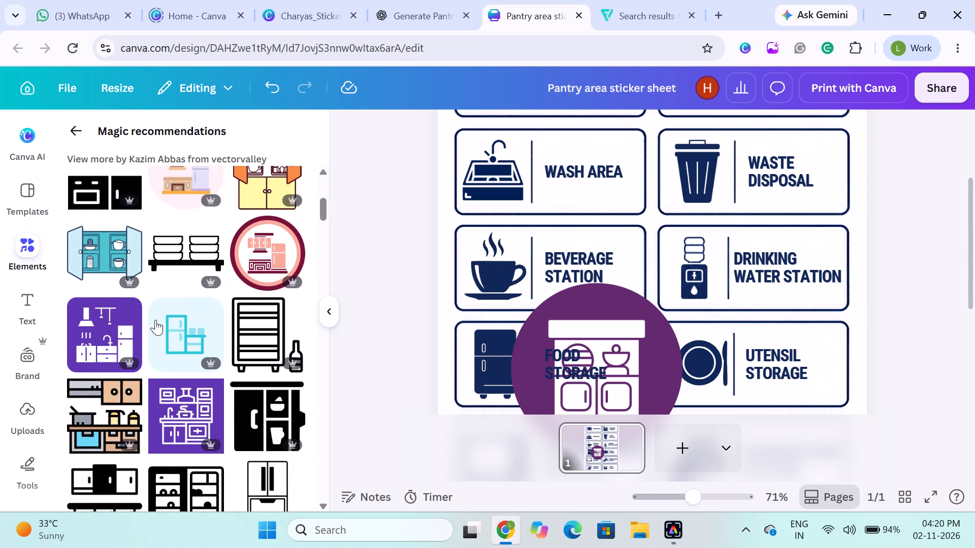
scroll(155, 320, up, 1)
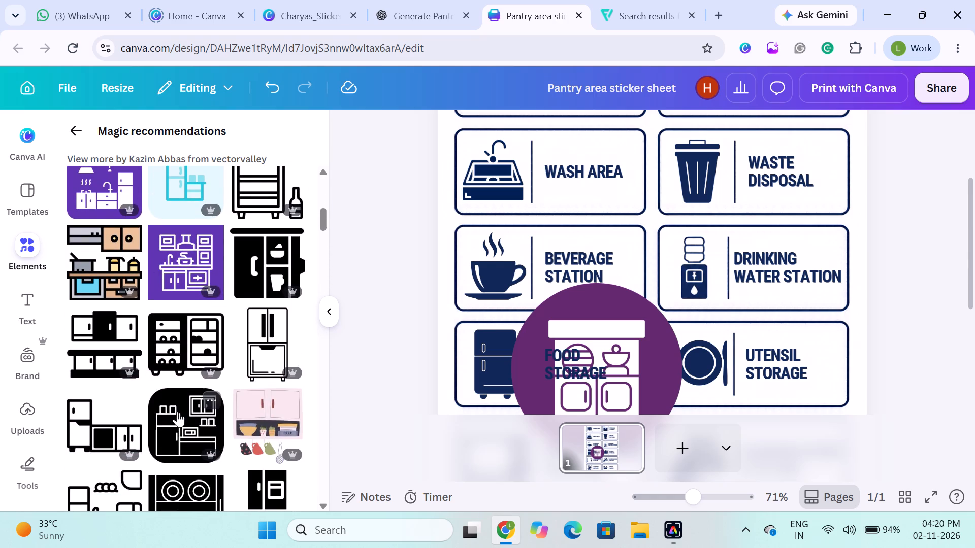
Go through the recommended kitchen, cupboard and shelf graphics once more and return to the circular cupboard icons at the start.
scroll(177, 412, down, 4)
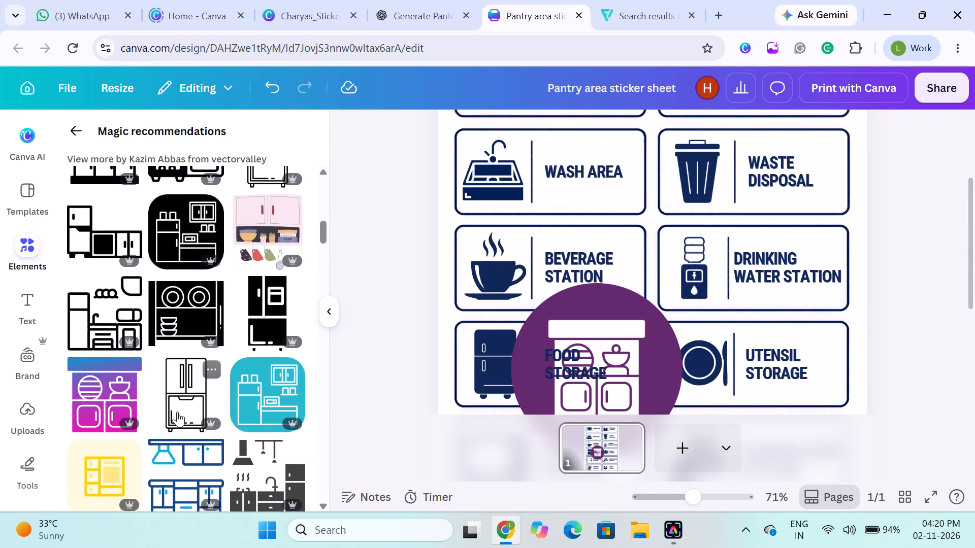
scroll(264, 321, down, 1)
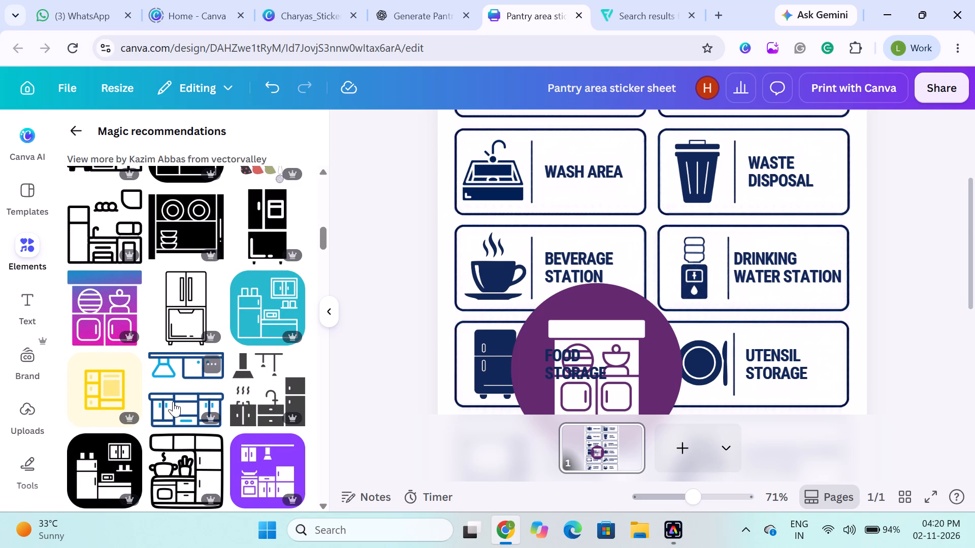
scroll(173, 401, down, 1)
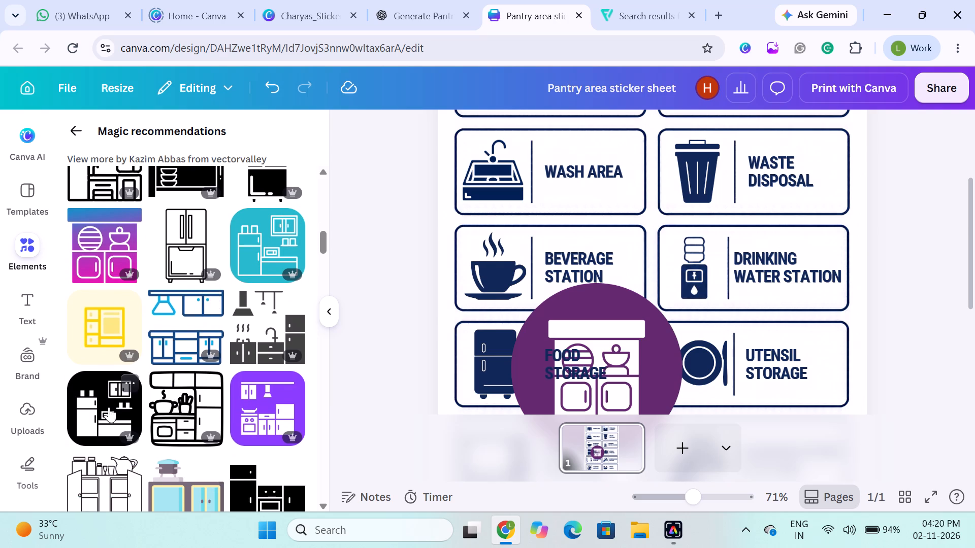
scroll(256, 370, down, 1)
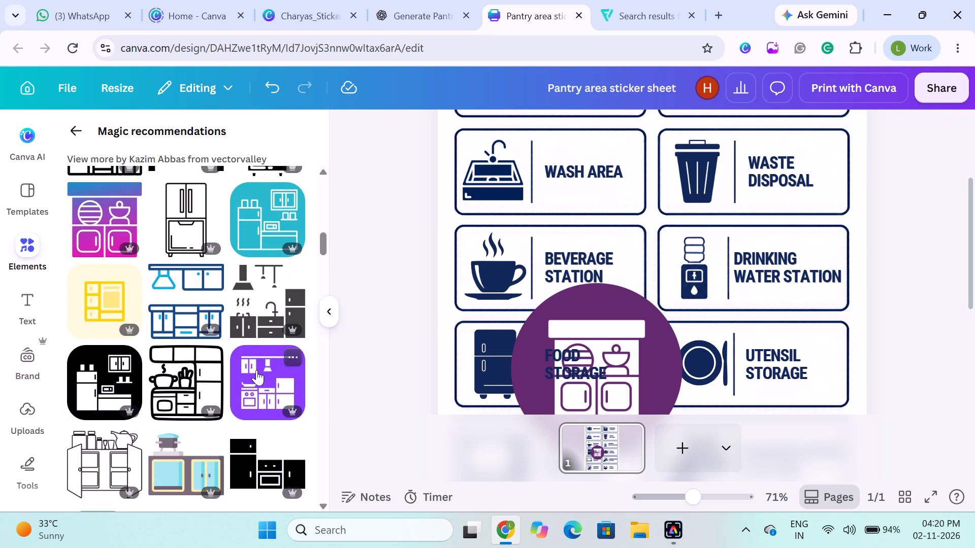
scroll(256, 370, down, 3)
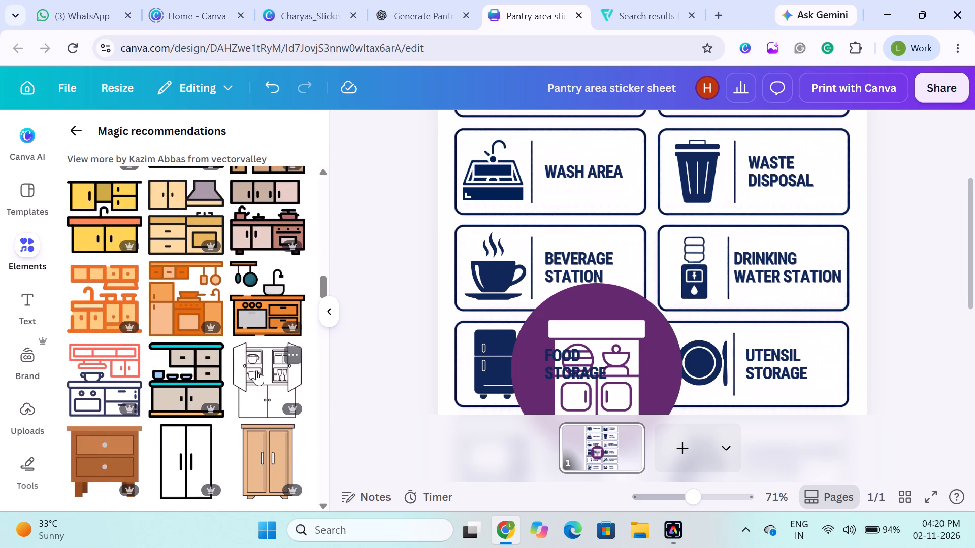
scroll(256, 370, down, 3)
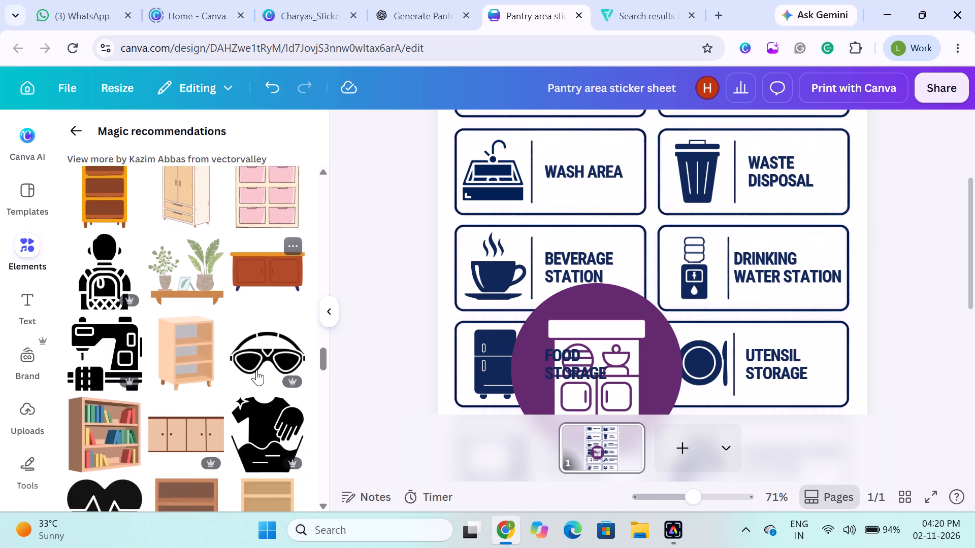
scroll(256, 370, down, 4)
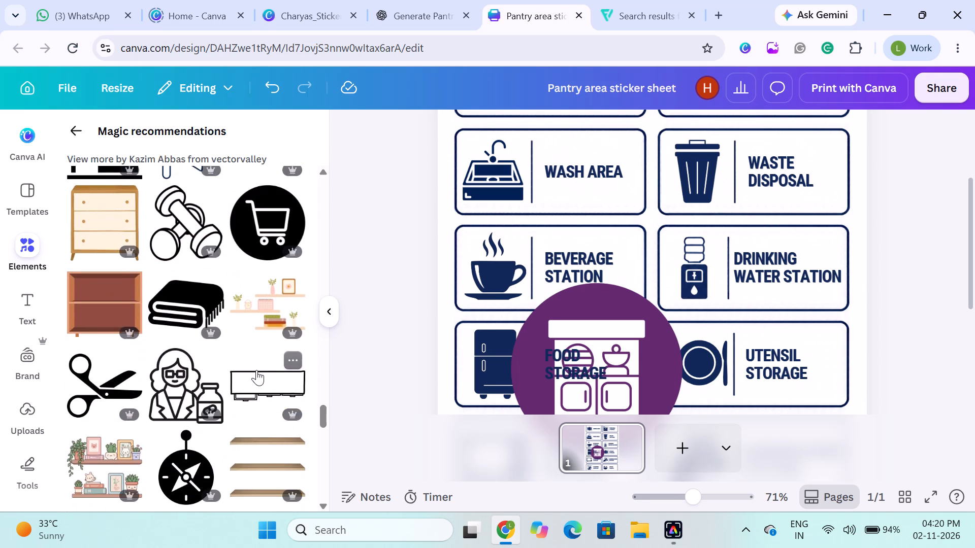
scroll(256, 370, up, 2)
scroll(256, 370, down, 1)
scroll(256, 370, up, 12)
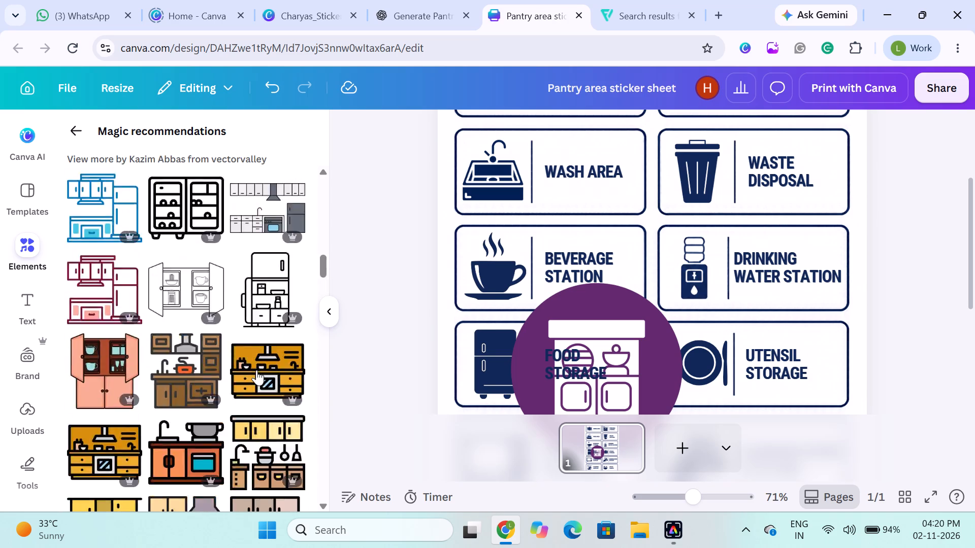
scroll(256, 370, up, 6)
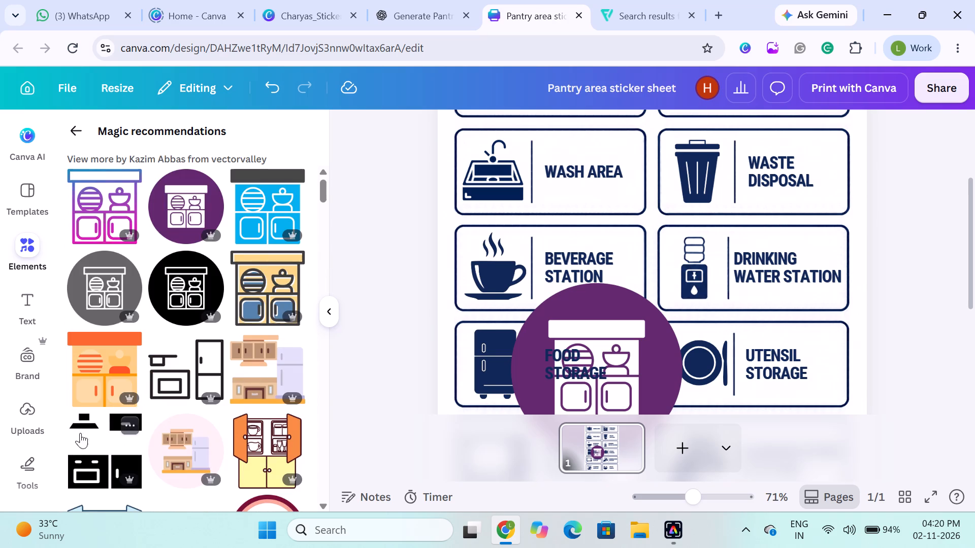
Replace the purple circular cupboard graphic on the sheet with the black circular version, deleting the purple one.
drag(555, 312, 472, 332)
click(197, 277)
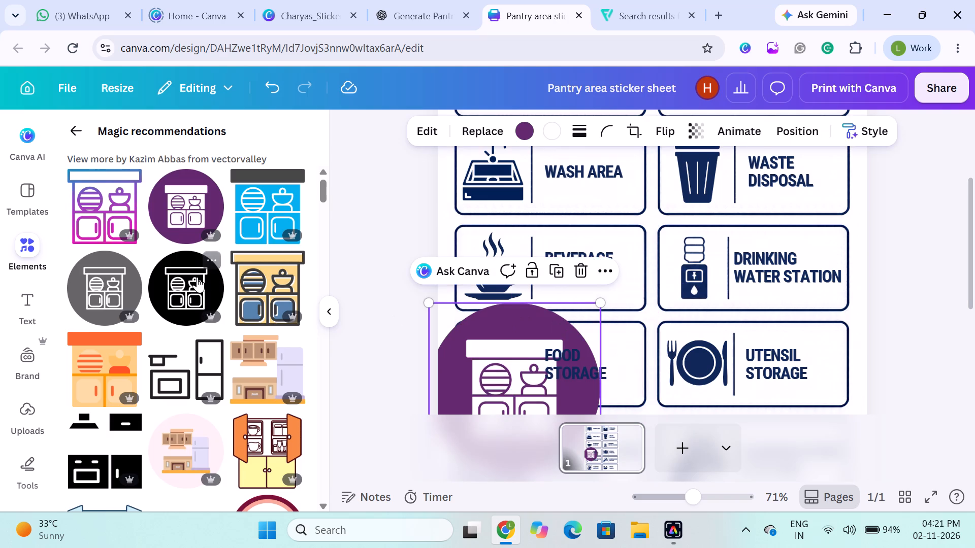
click(510, 339)
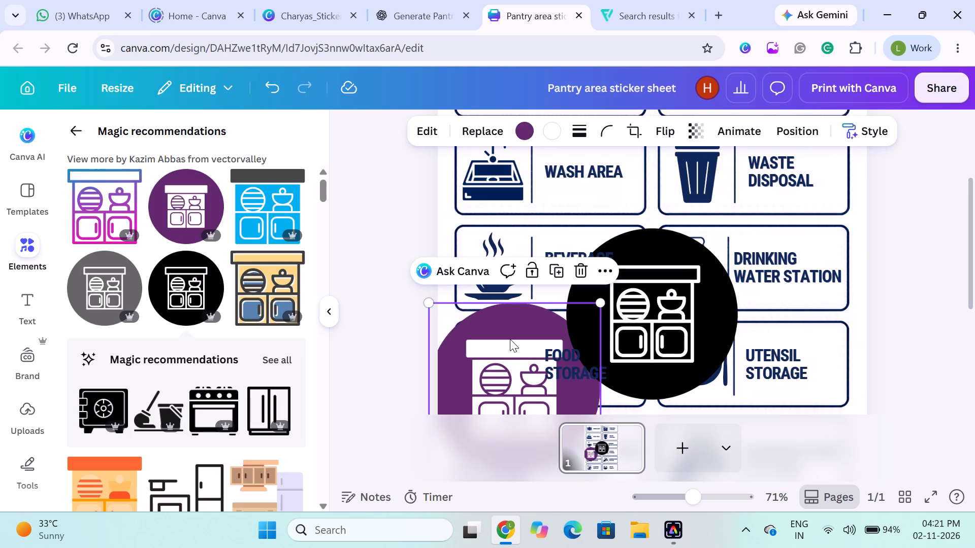
key(Delete)
Recolour the black circle of the cupboard graphic to navy #112859.
click(654, 309)
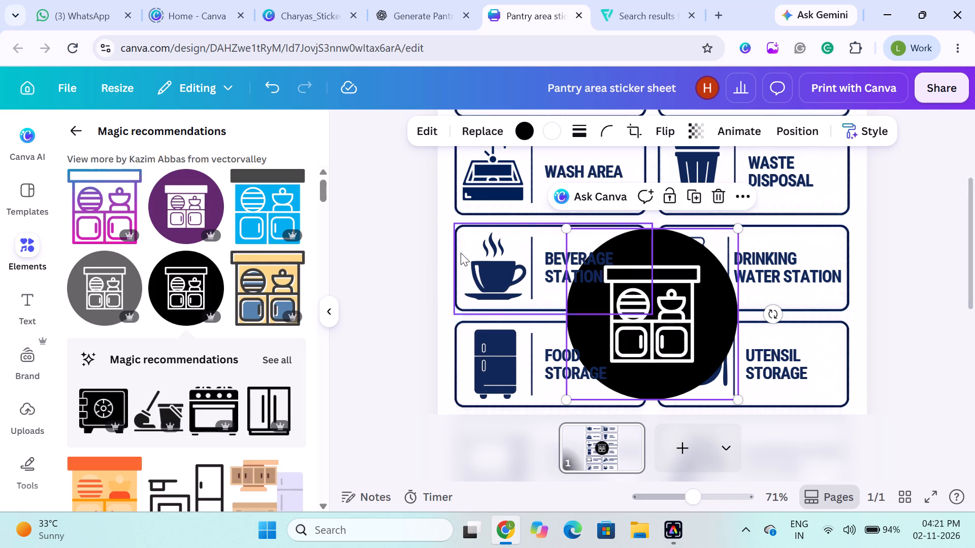
click(522, 130)
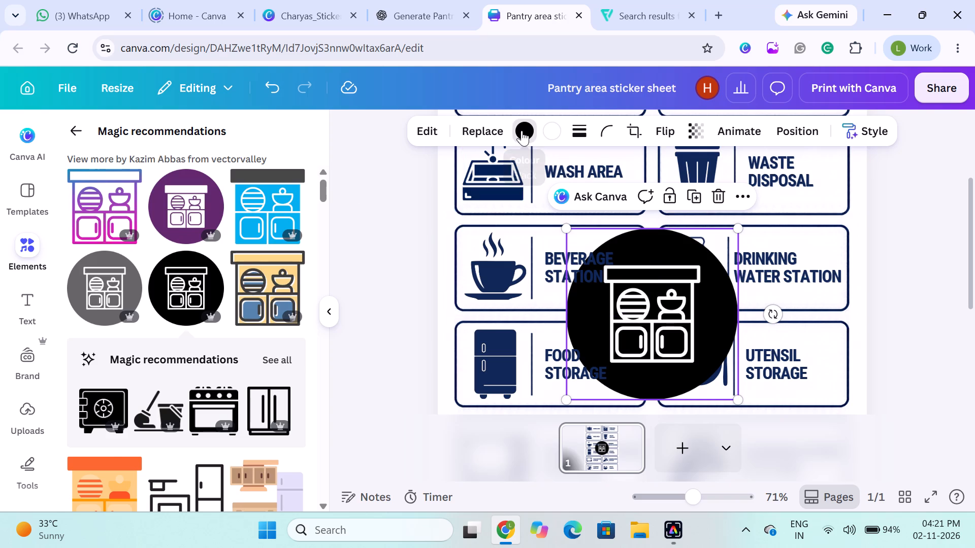
click(82, 235)
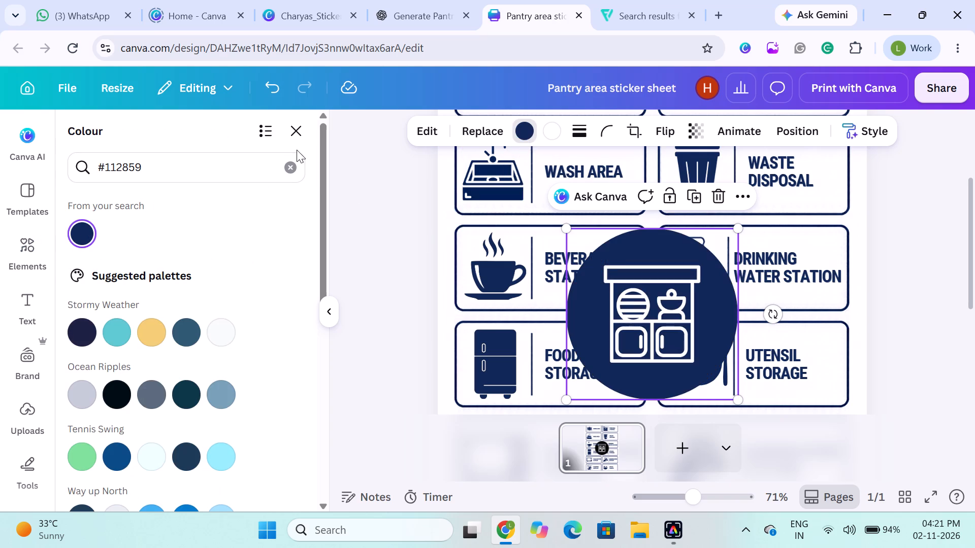
click(298, 128)
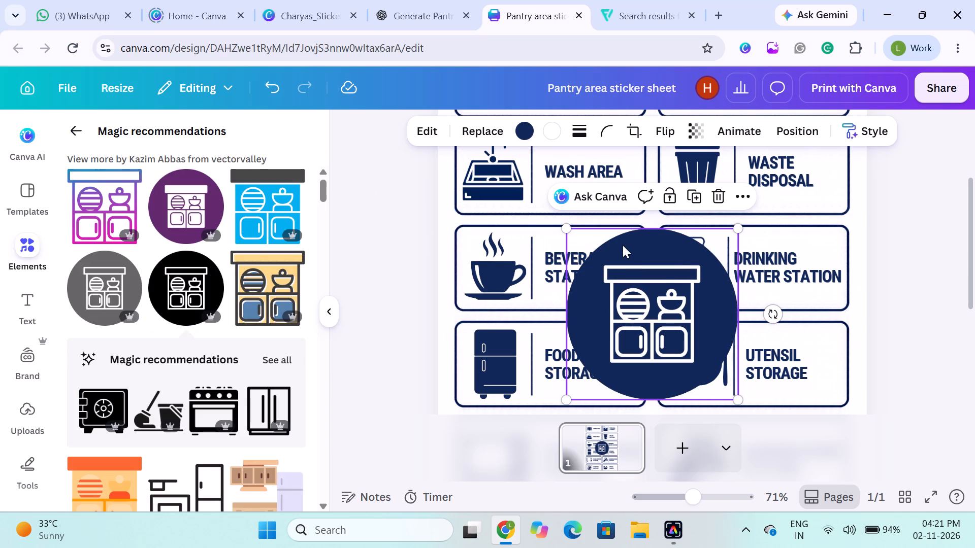
Move the navy cupboard graphic toward the Beverage Station and Food Storage labels and shrink it to about 3.4 by 3.4.
drag(623, 245, 678, 223)
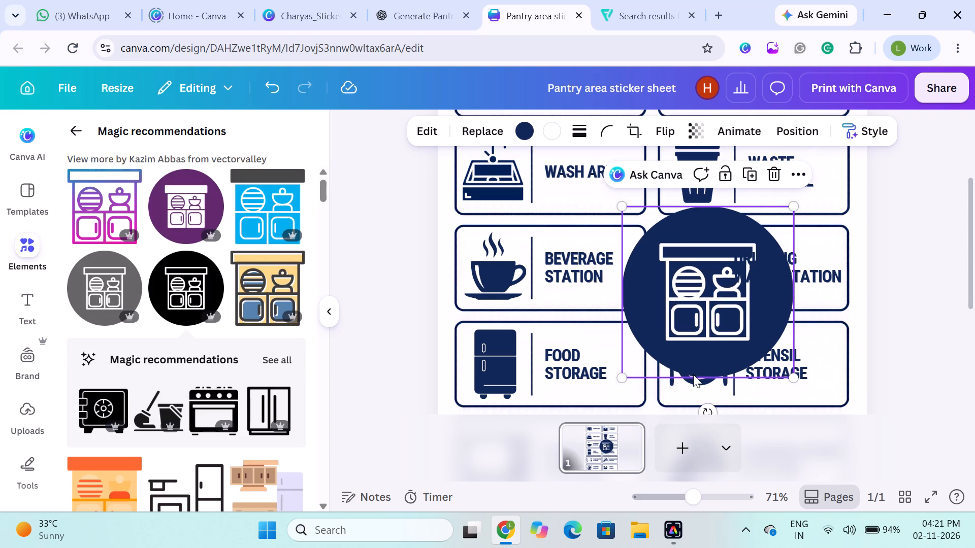
click(727, 282)
drag(698, 307, 563, 302)
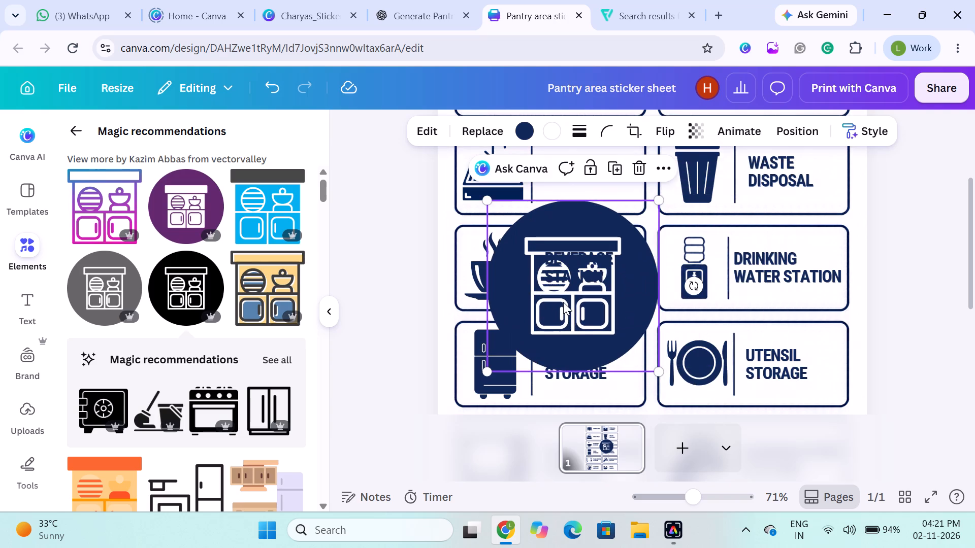
scroll(734, 258, down, 1)
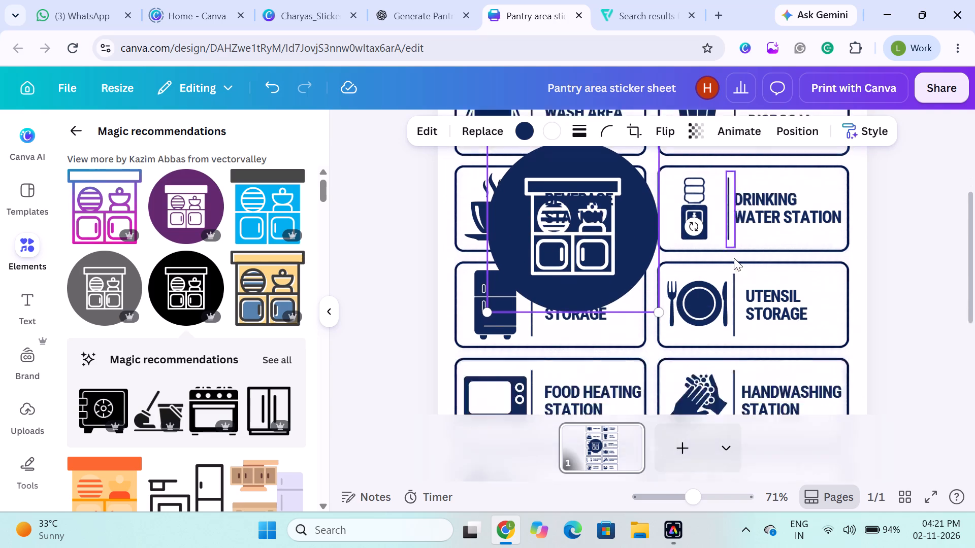
scroll(734, 258, down, 1)
scroll(734, 258, up, 2)
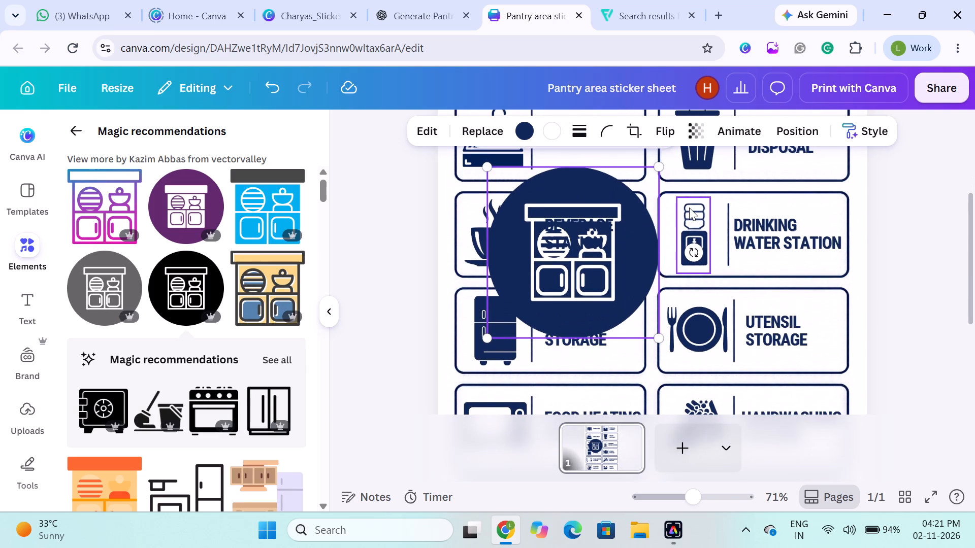
click(538, 257)
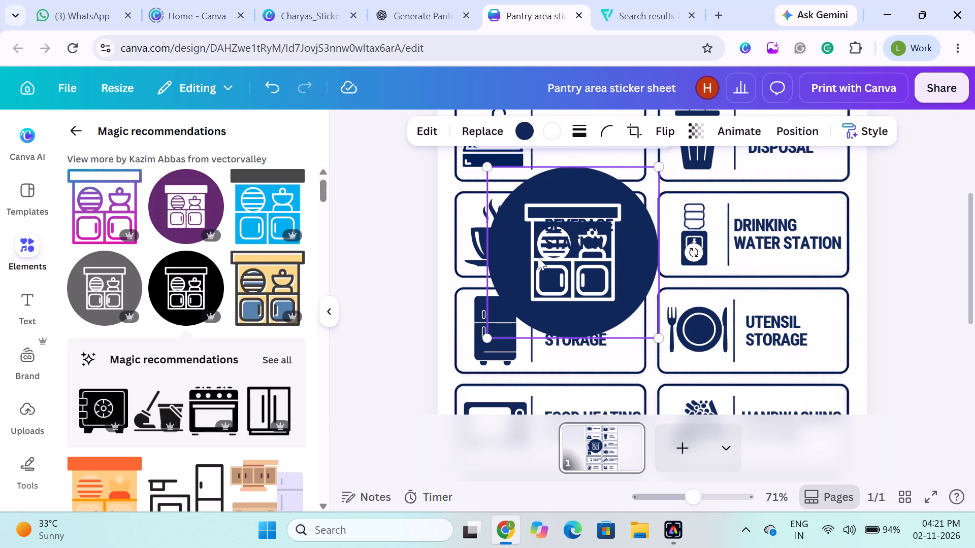
click(632, 207)
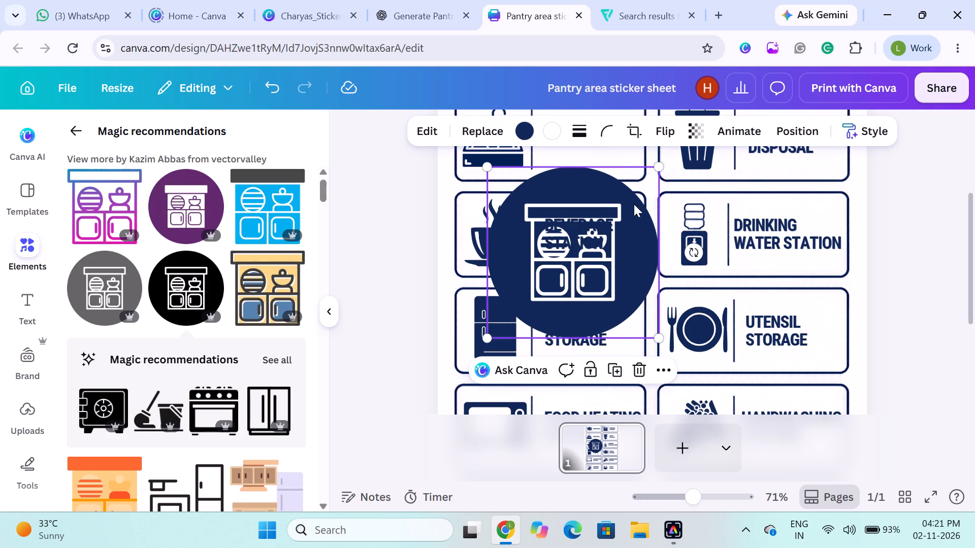
drag(661, 169, 542, 264)
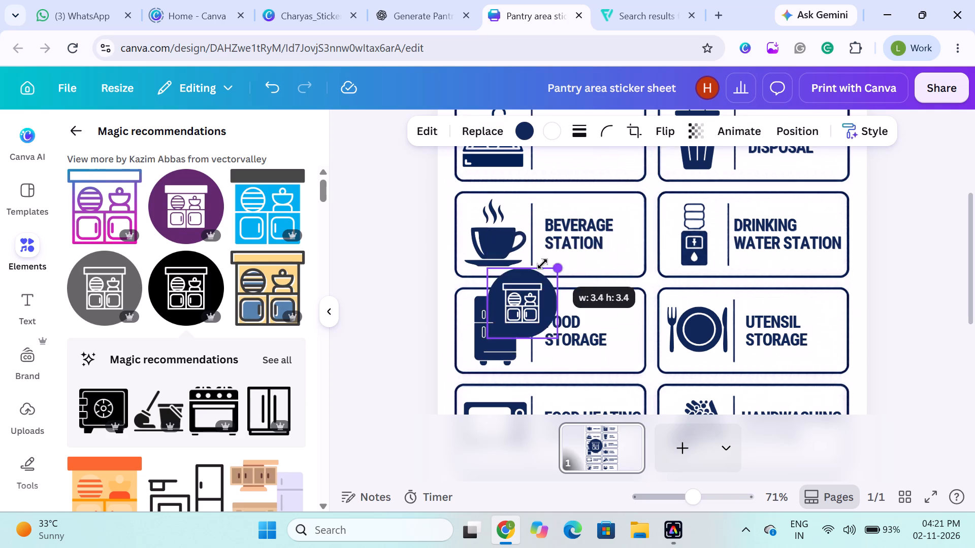
Replace the food-bowl icon on the Office Pantry label with the navy cupboard graphic, deleting the bowl and fitting the cupboard in its place.
drag(542, 264, 540, 265)
scroll(594, 305, down, 3)
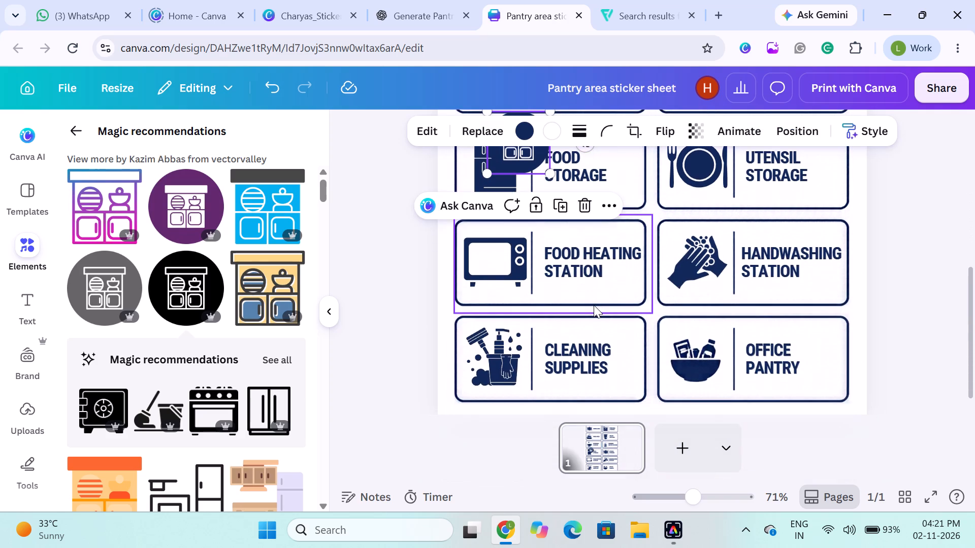
scroll(594, 305, up, 1)
drag(514, 200, 632, 322)
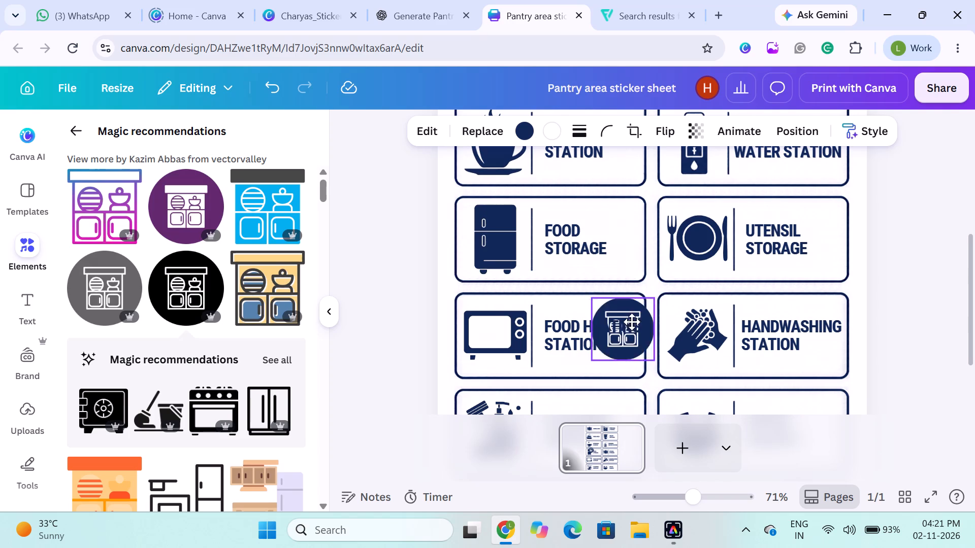
drag(632, 322, 638, 328)
scroll(638, 328, down, 1)
click(702, 327)
key(Delete)
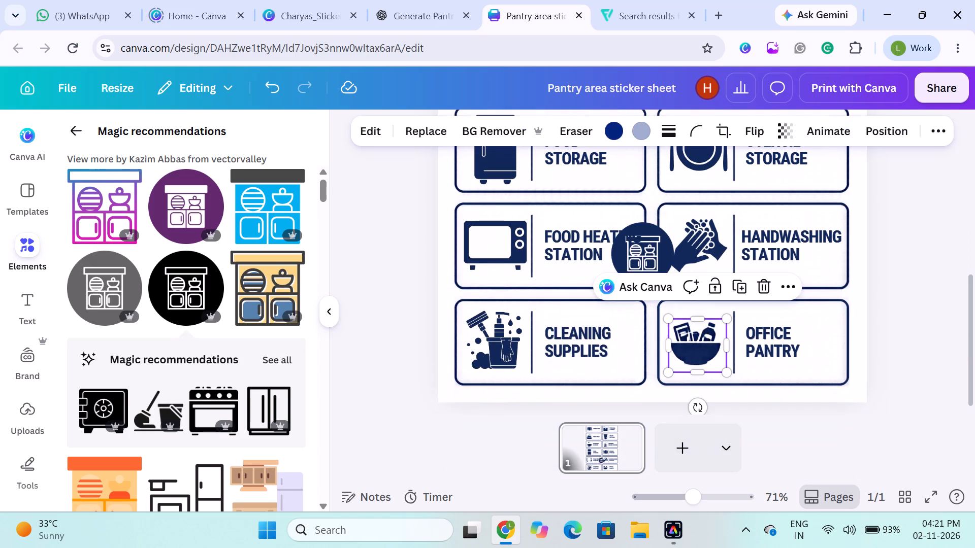
click(641, 260)
click(656, 256)
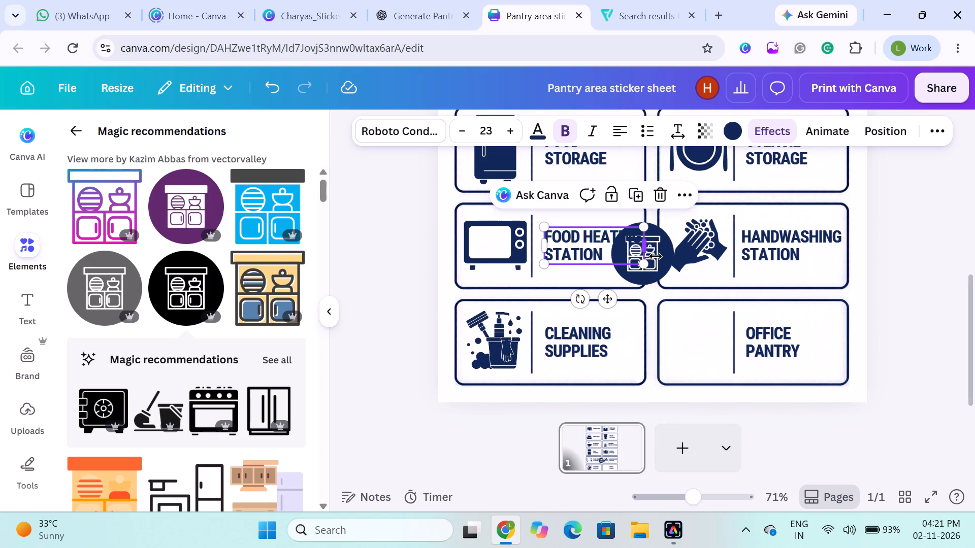
click(658, 258)
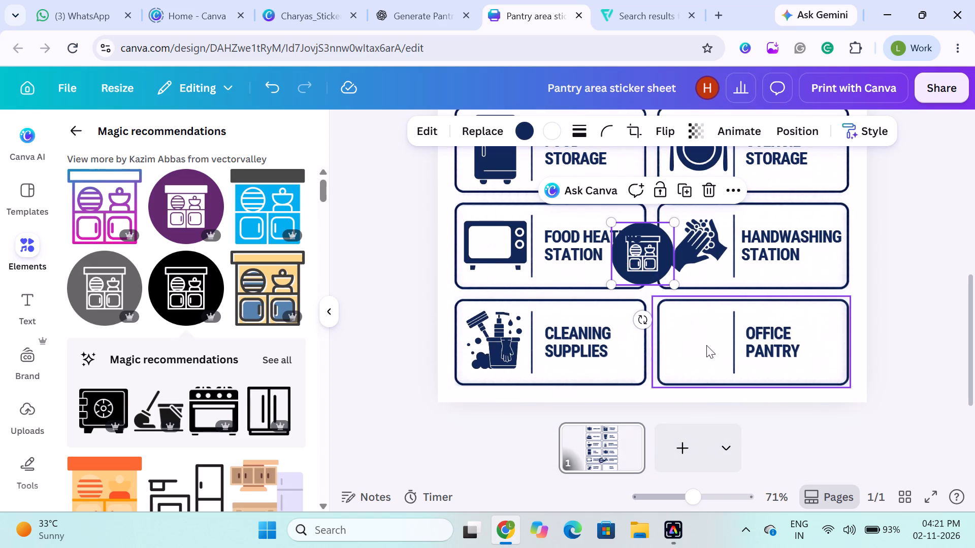
drag(646, 265, 681, 360)
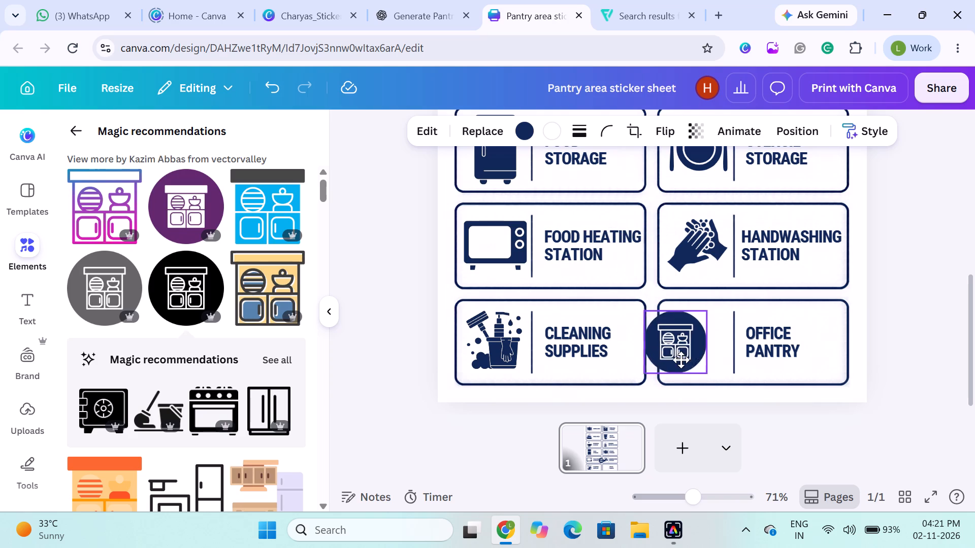
drag(681, 360, 701, 353)
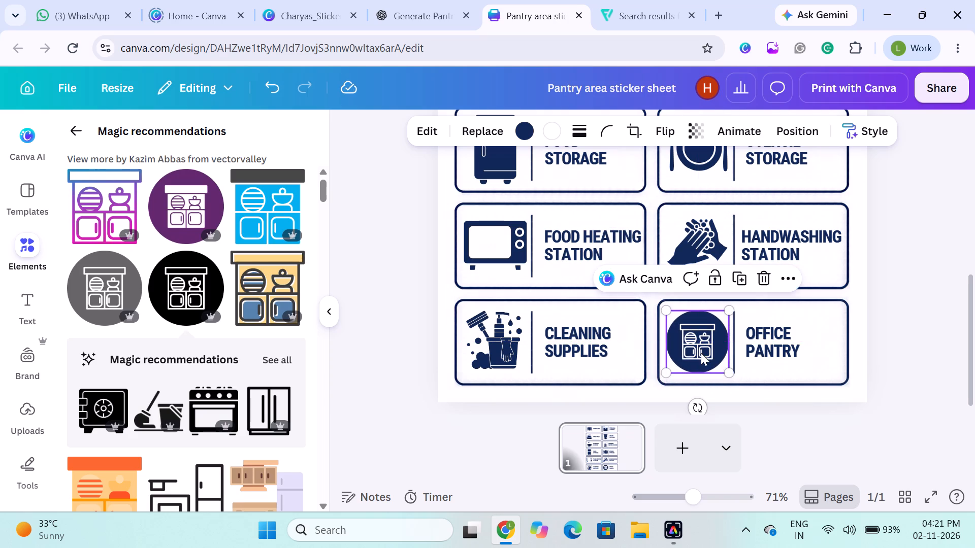
click(906, 356)
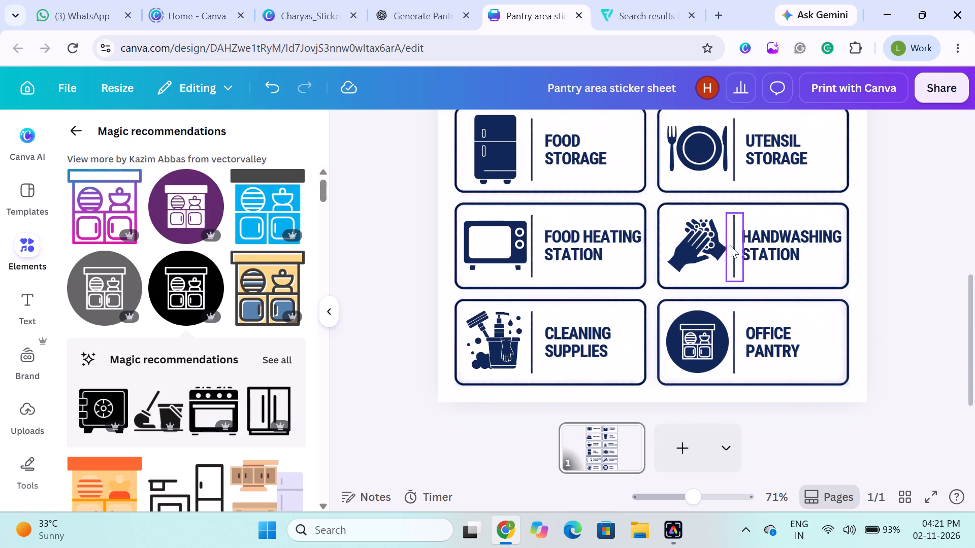
Search the elements for "water dispenser icon" for the Drinking Water Station label and show all the graphics results.
scroll(730, 245, up, 3)
click(694, 266)
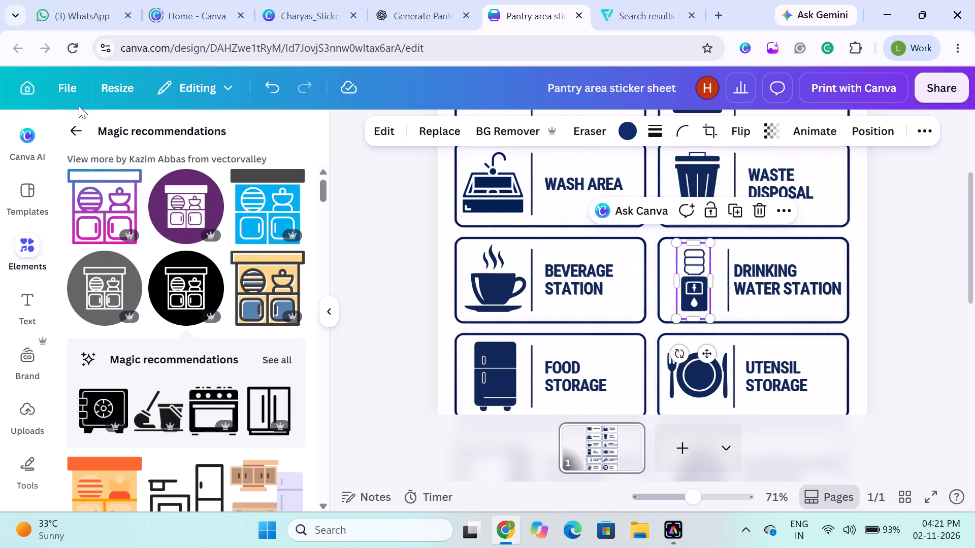
click(77, 127)
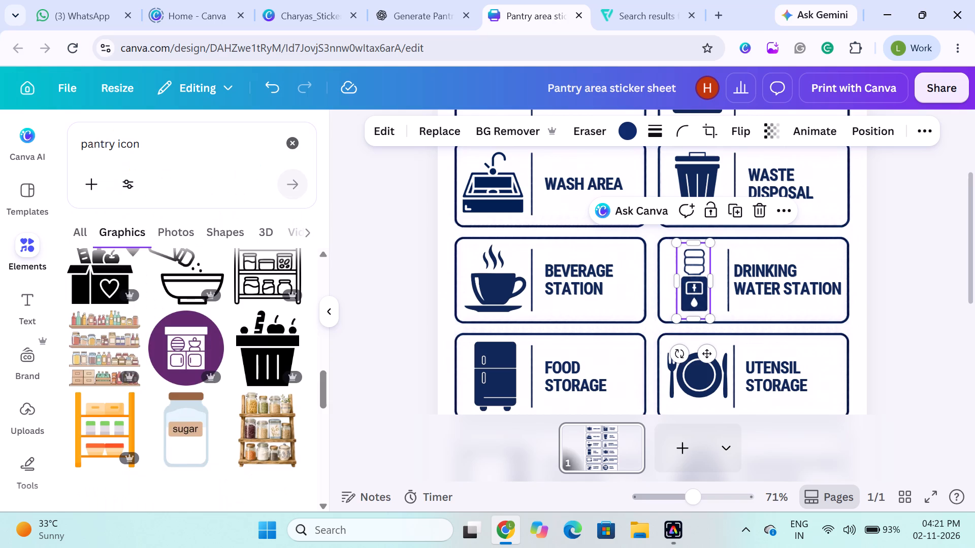
click(288, 142)
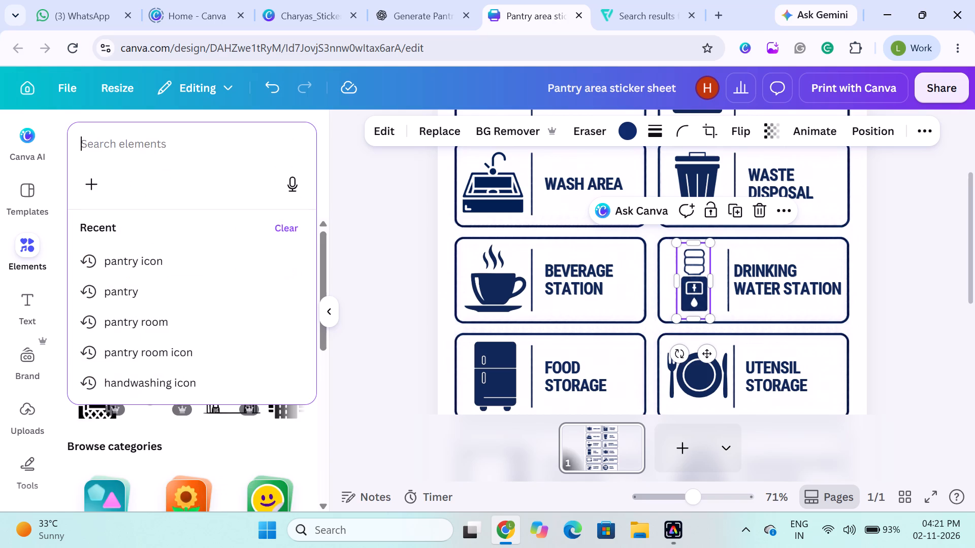
click(118, 145)
text(water)
key(space)
text(dis)
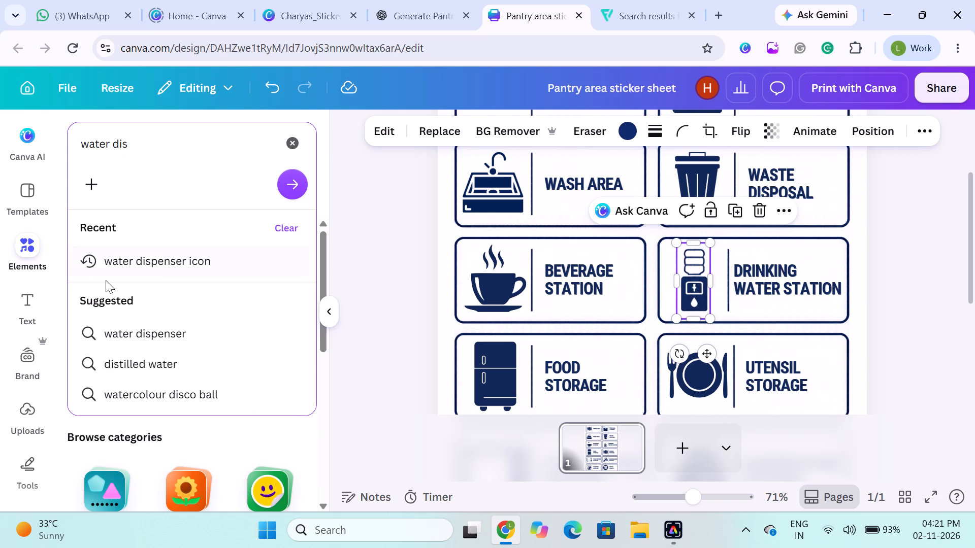
click(107, 280)
click(104, 270)
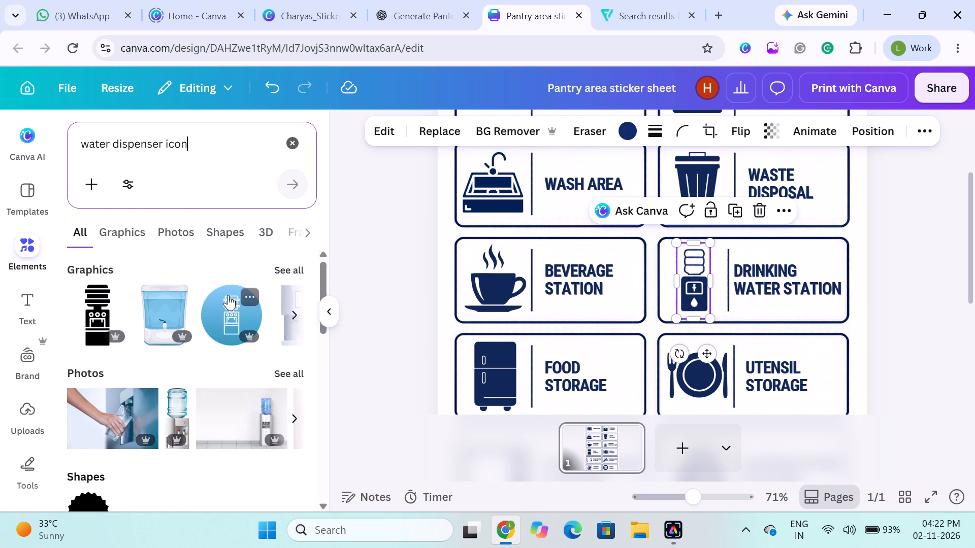
scroll(245, 293, left, 3)
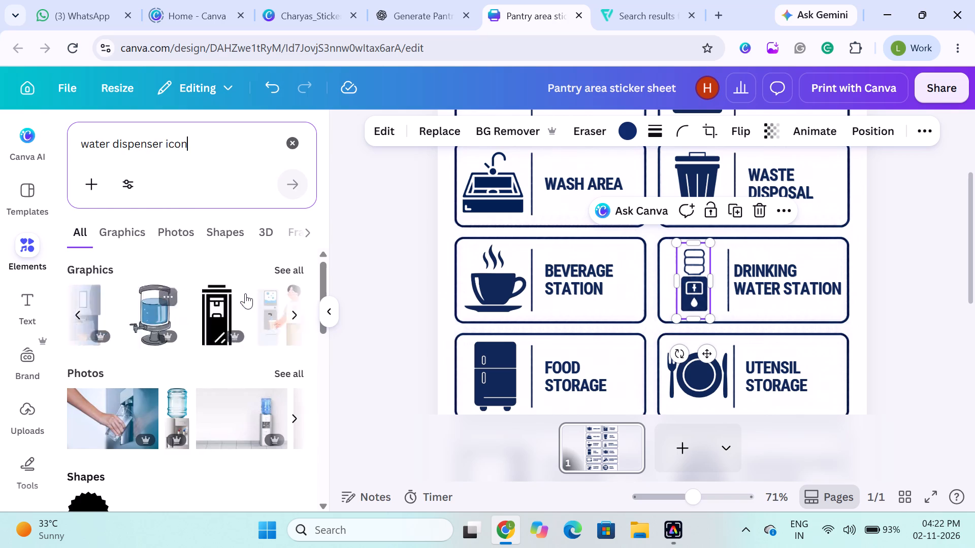
scroll(245, 293, left, 1)
click(296, 264)
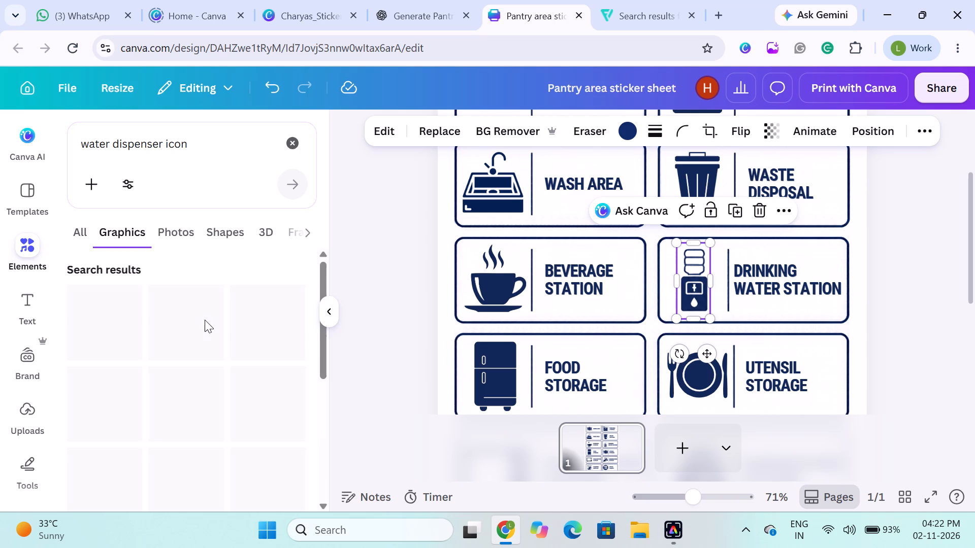
Browse the water dispenser graphics and open more graphics like the black outlined bottle dispenser.
scroll(138, 379, down, 2)
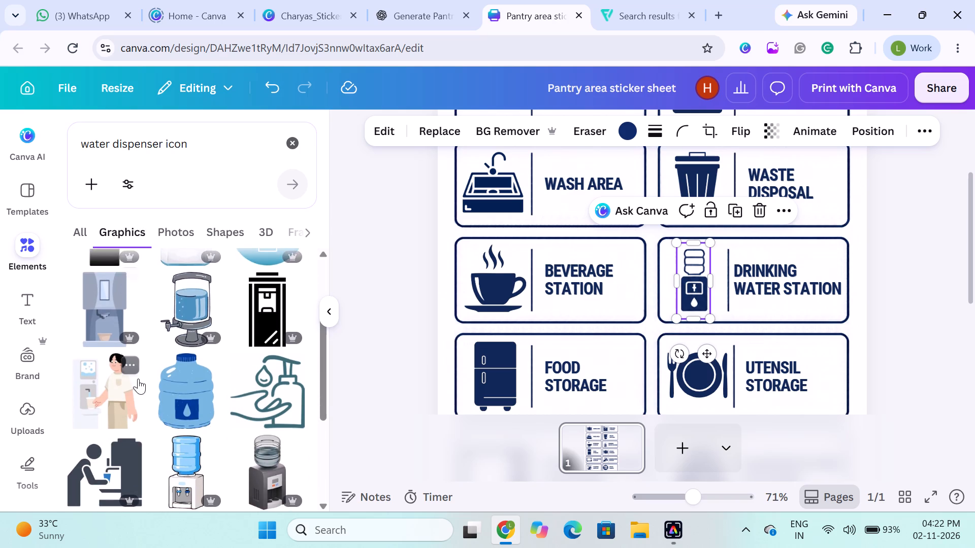
scroll(138, 379, down, 4)
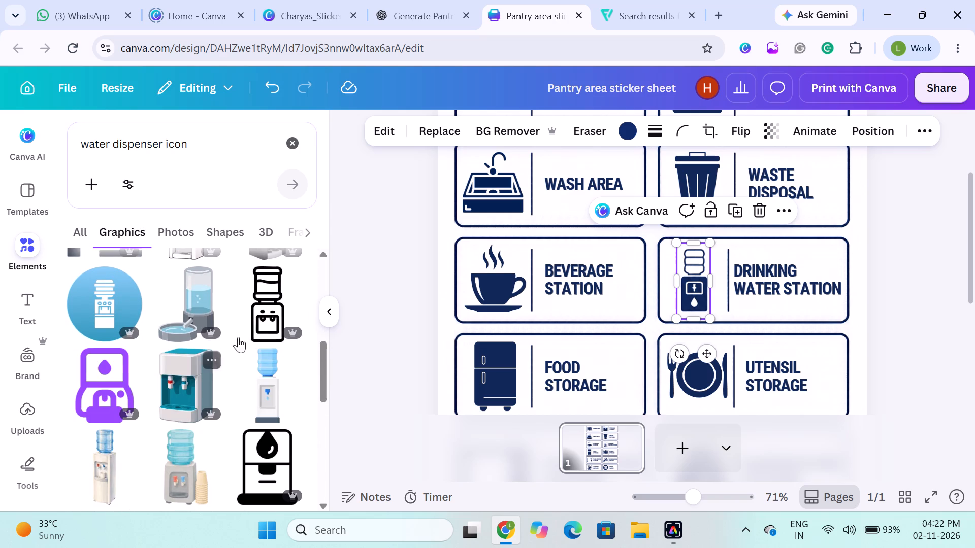
click(288, 284)
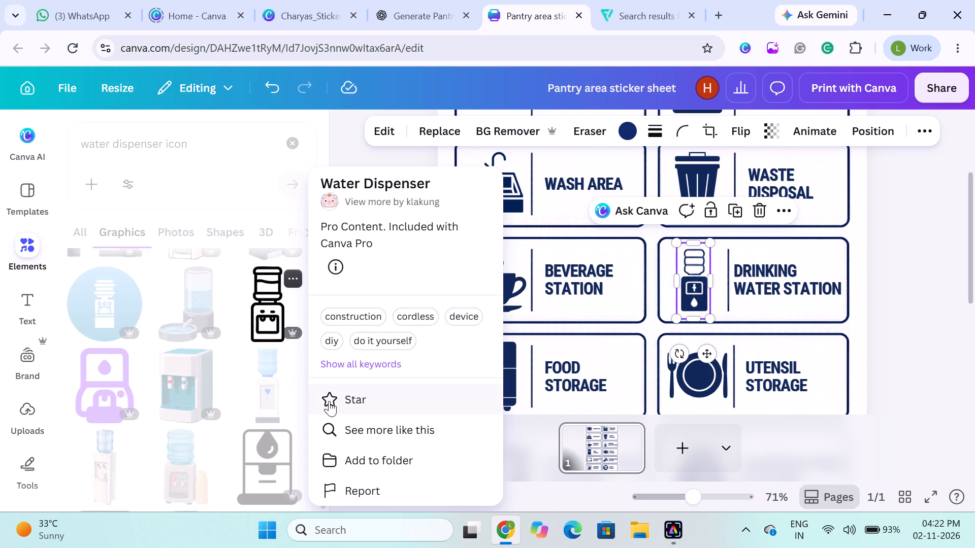
click(337, 429)
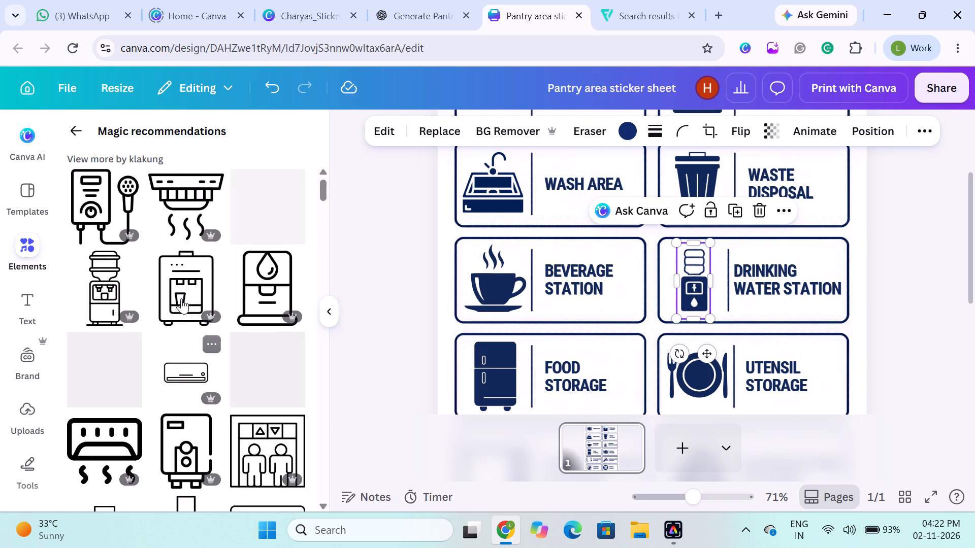
Add the solid black, rounded water unit with two taps from the recommendations and move it over the Beverage Station label.
scroll(181, 298, down, 5)
scroll(190, 389, down, 1)
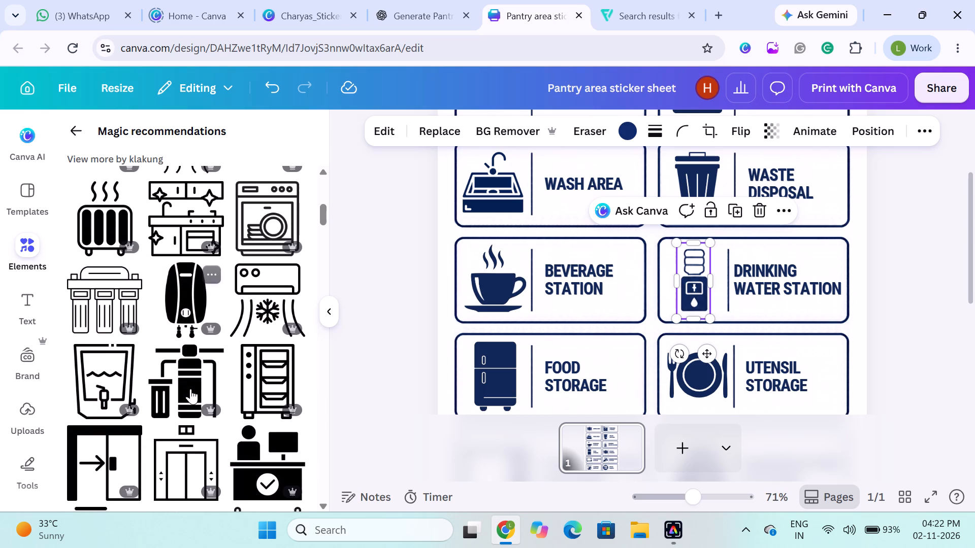
scroll(190, 389, down, 1)
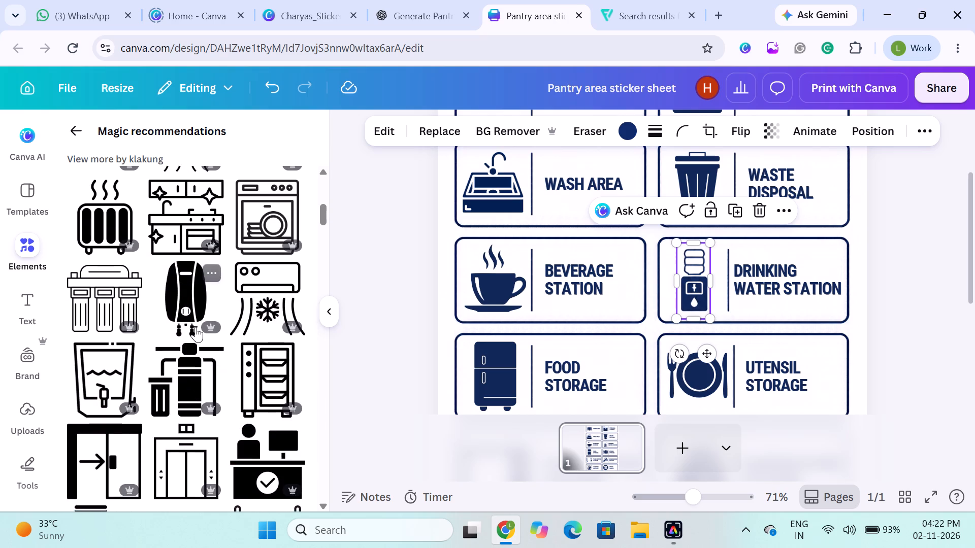
click(188, 314)
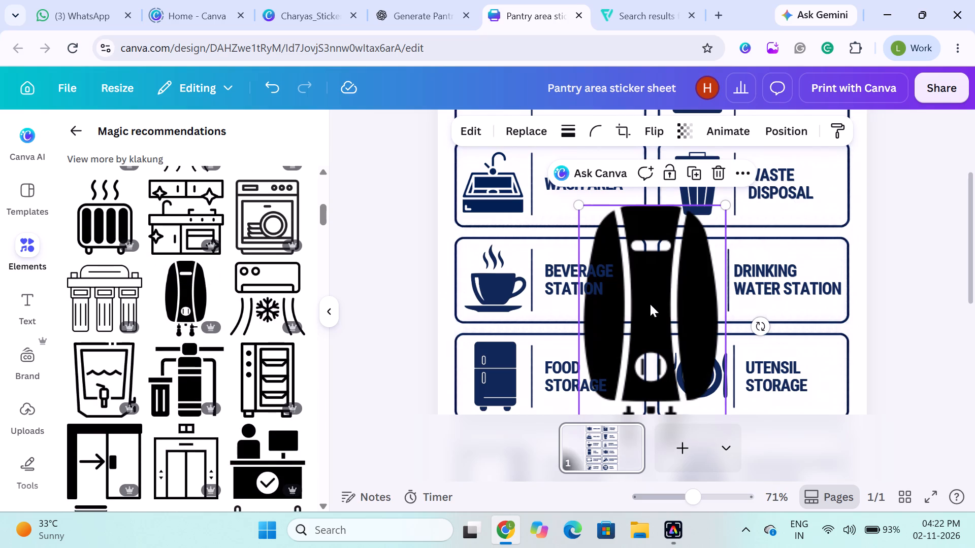
drag(670, 303, 600, 293)
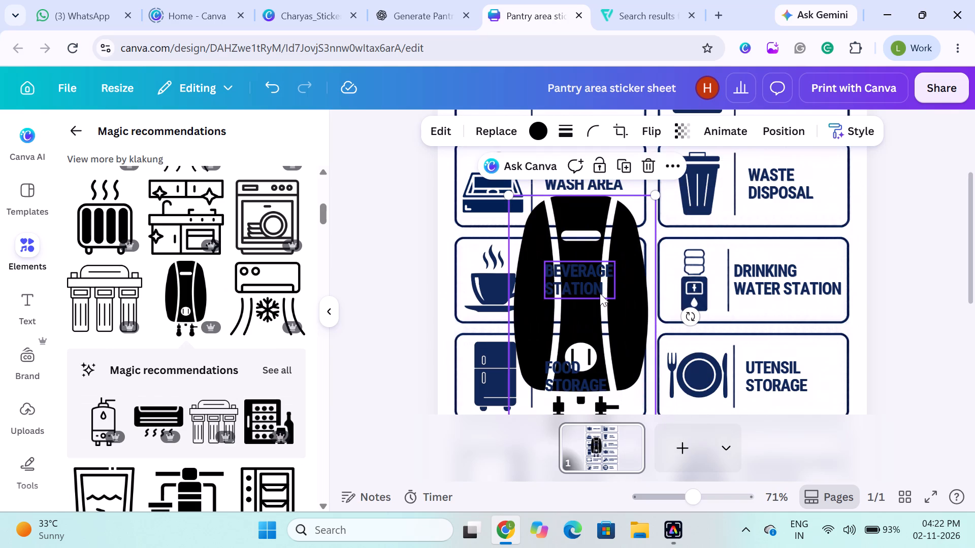
Delete the existing bottle dispenser icon from the Drinking Water Station label.
click(695, 290)
key(BackSpace)
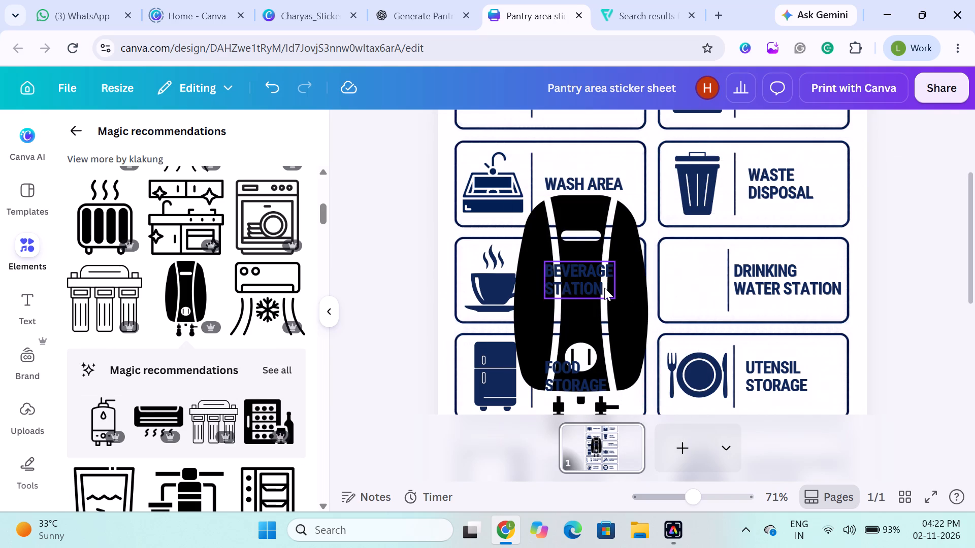
Shrink the black water unit graphic to about half its size and recolour it navy #112859.
click(622, 306)
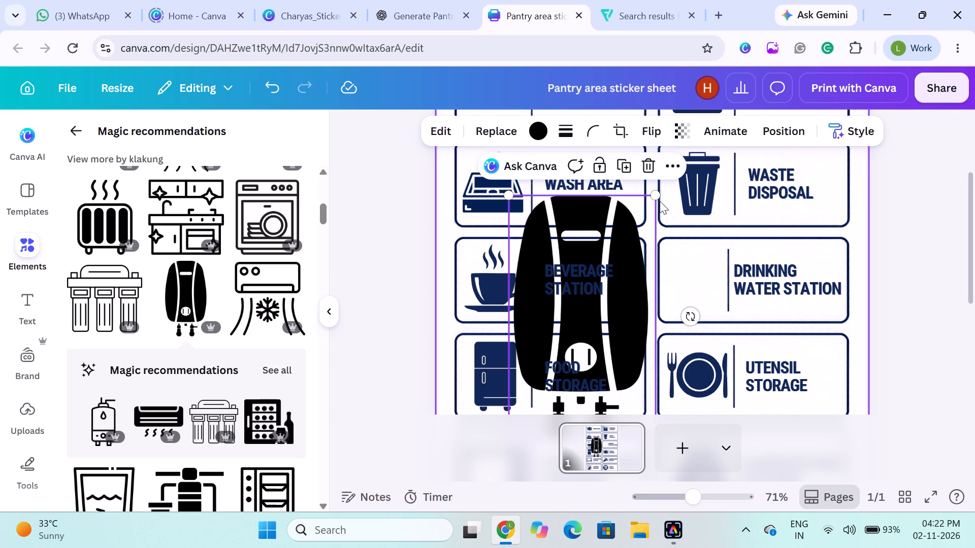
drag(657, 194, 556, 311)
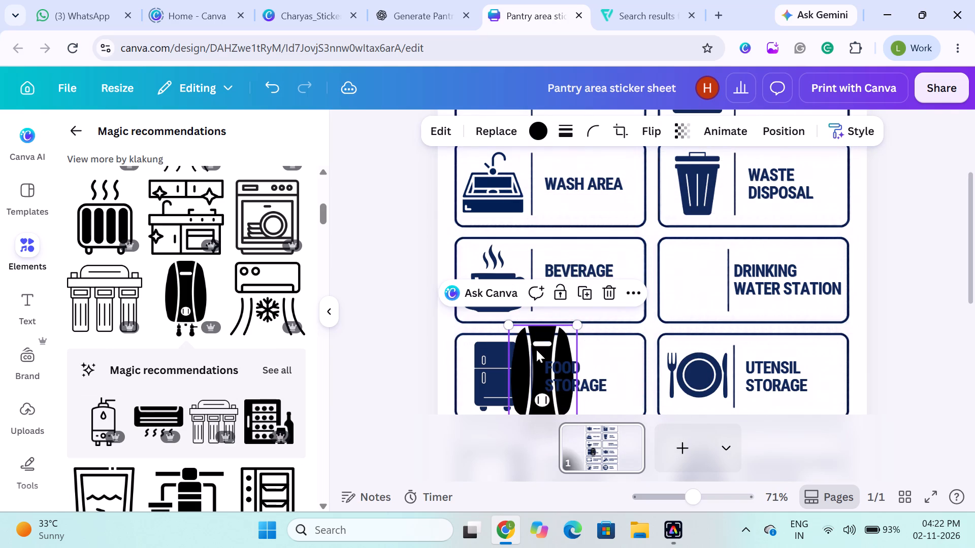
click(539, 139)
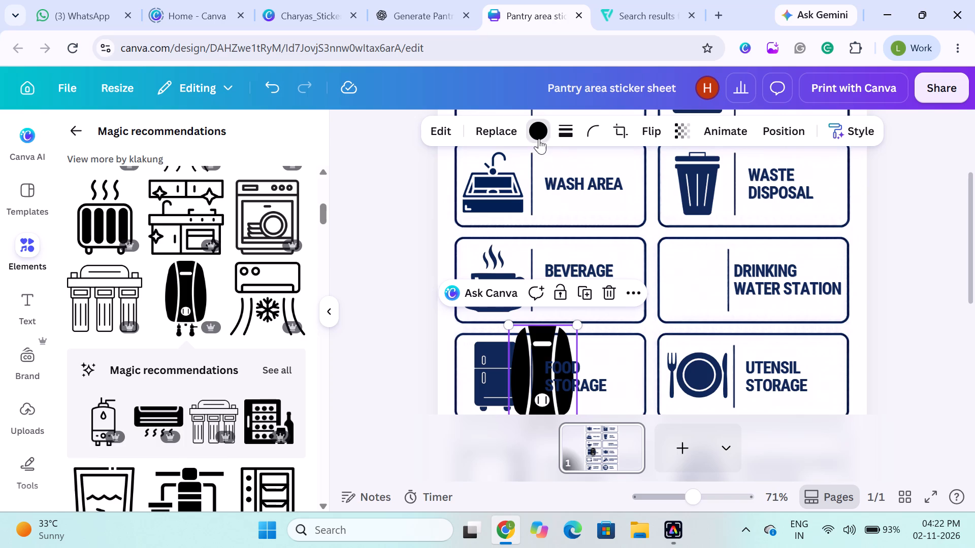
click(87, 242)
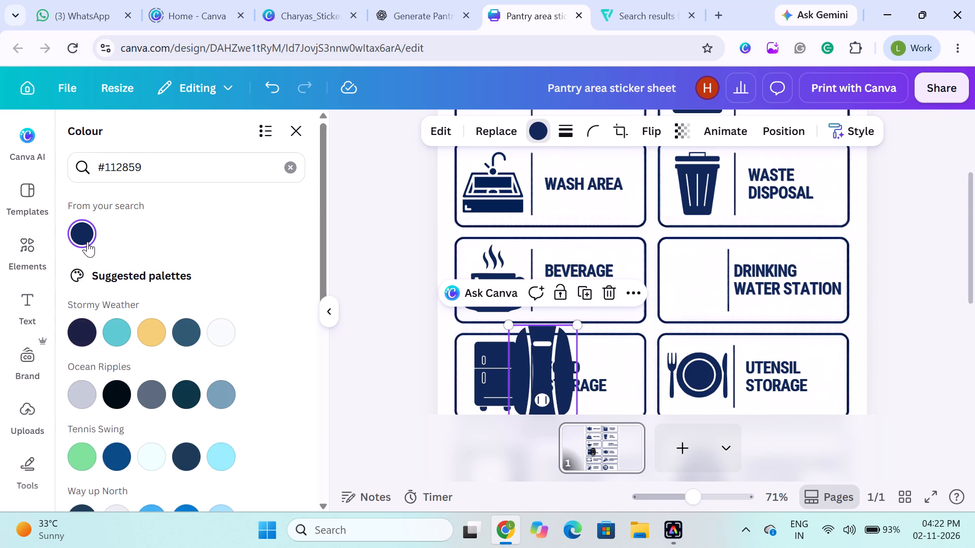
click(387, 275)
Move the navy water unit onto the Drinking Water Station label, shrink it to fit inside the frame and centre it beside the divider.
drag(541, 361, 686, 245)
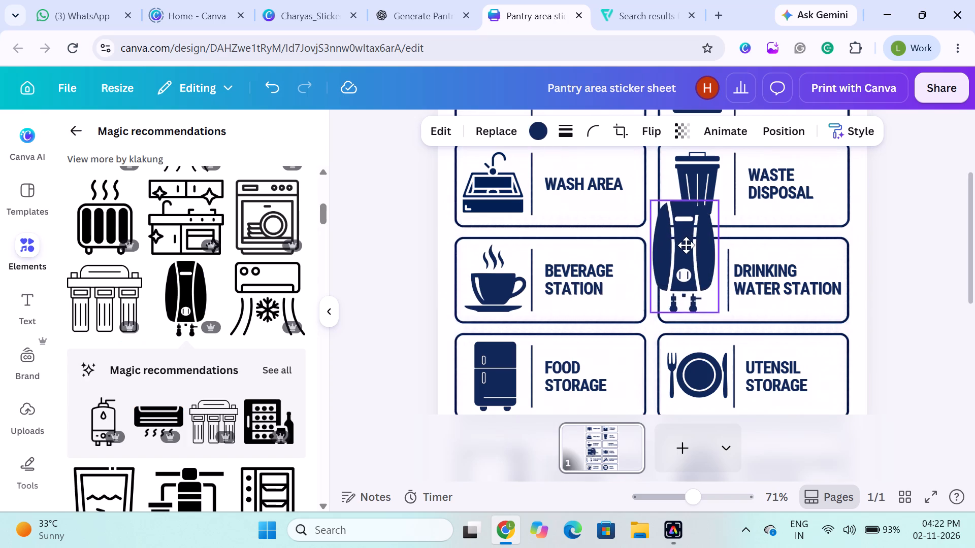
drag(686, 245, 689, 251)
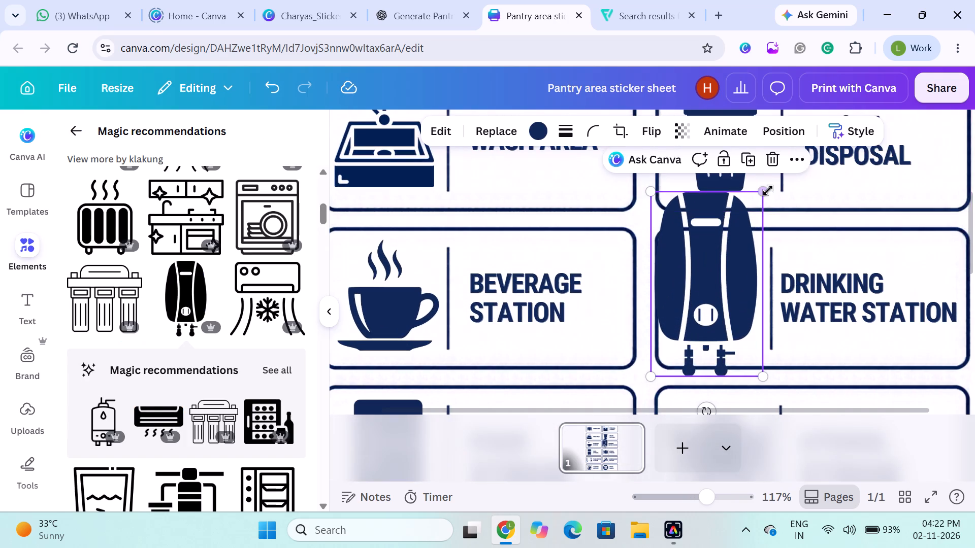
drag(767, 191, 721, 231)
drag(698, 272, 716, 265)
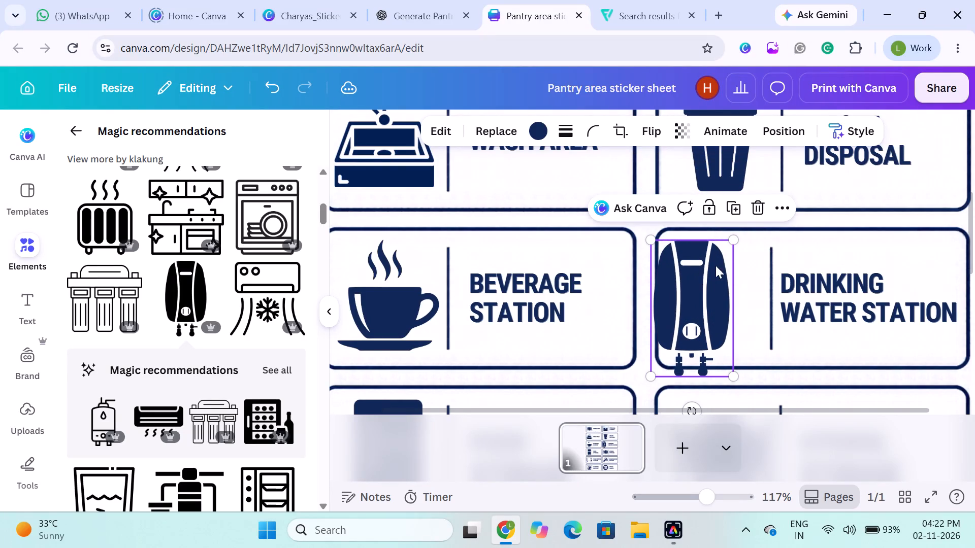
drag(716, 265, 723, 264)
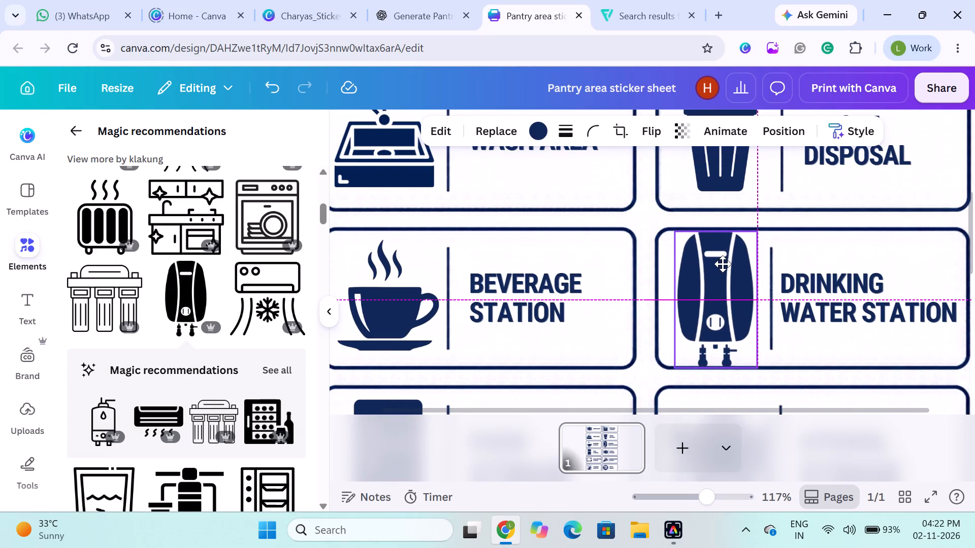
drag(723, 264, 723, 263)
drag(759, 233, 758, 234)
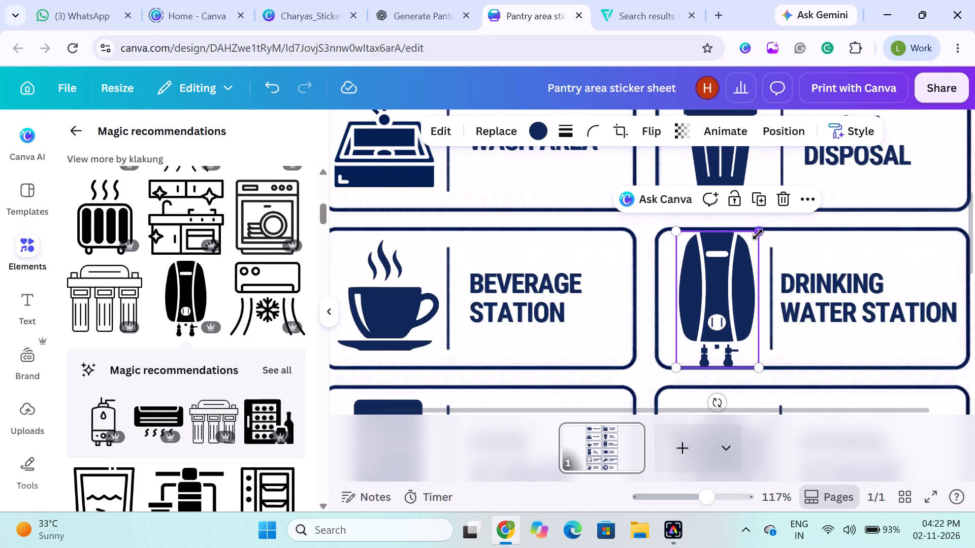
drag(758, 234, 739, 254)
drag(721, 296, 723, 282)
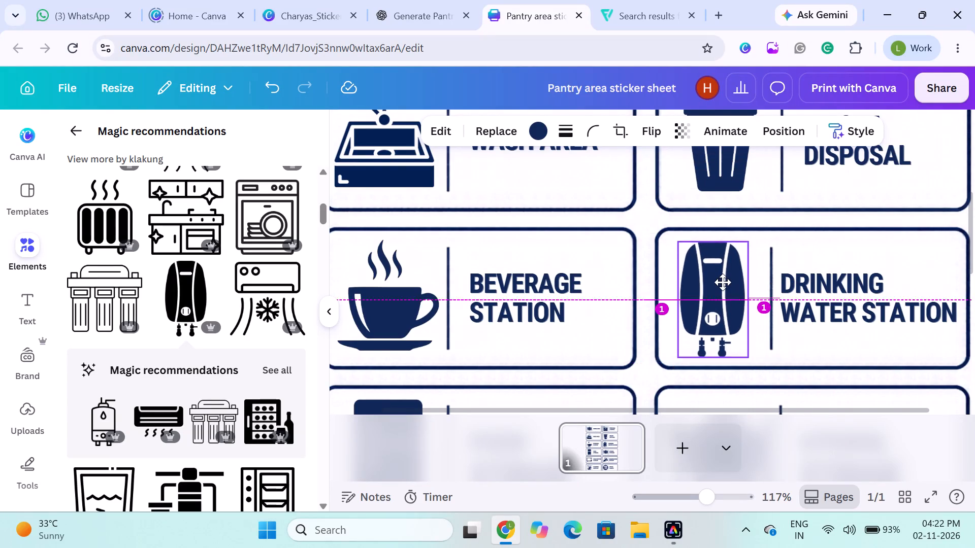
Nudge the navy water unit closer to the divider and slightly upward within the Drinking Water Station frame.
drag(723, 282, 727, 285)
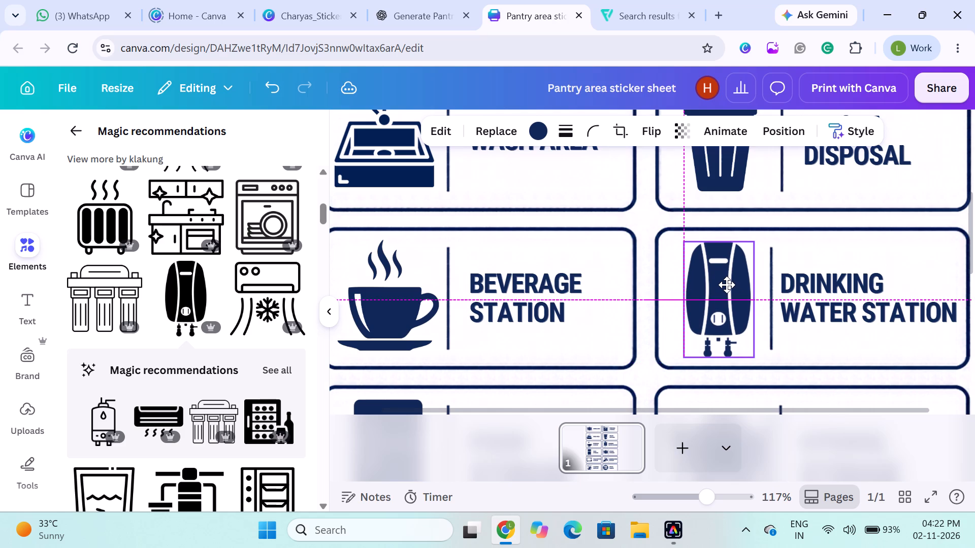
drag(727, 285, 729, 285)
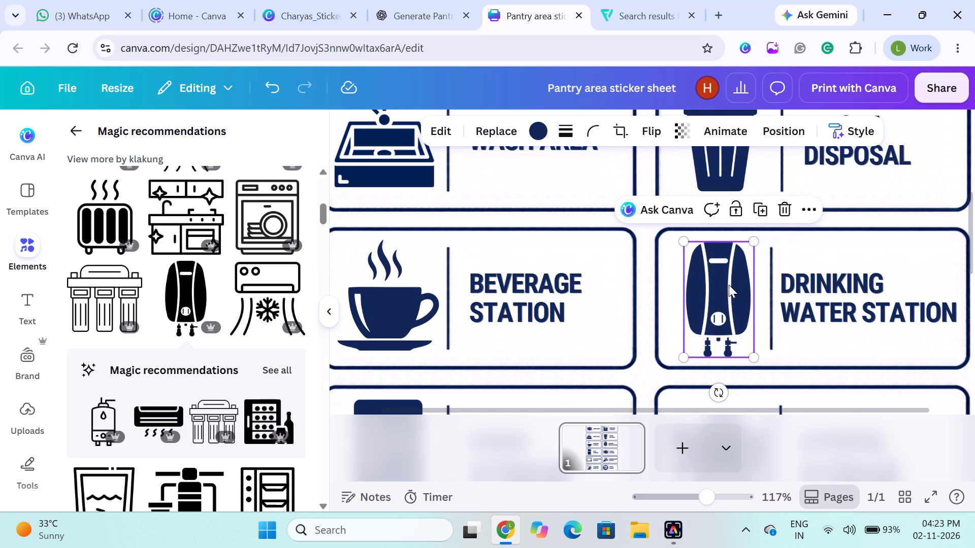
key(Up)
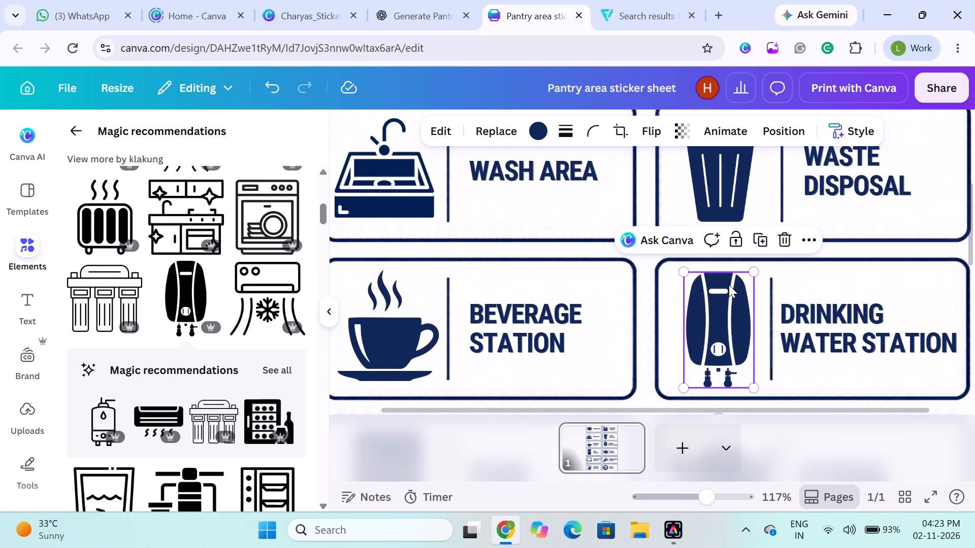
click(821, 276)
click(716, 306)
key(Right)
key(Right)
key(Left)
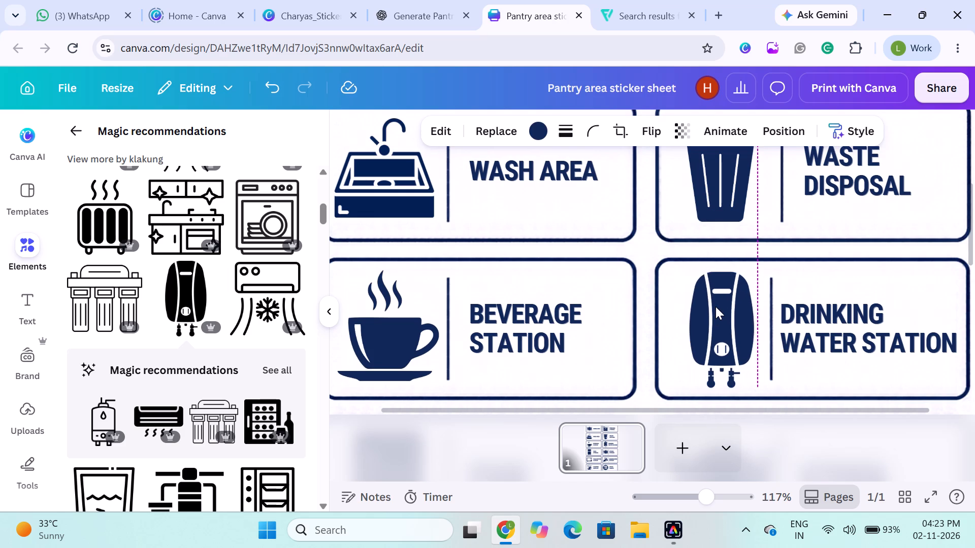
key(Up)
key(Left)
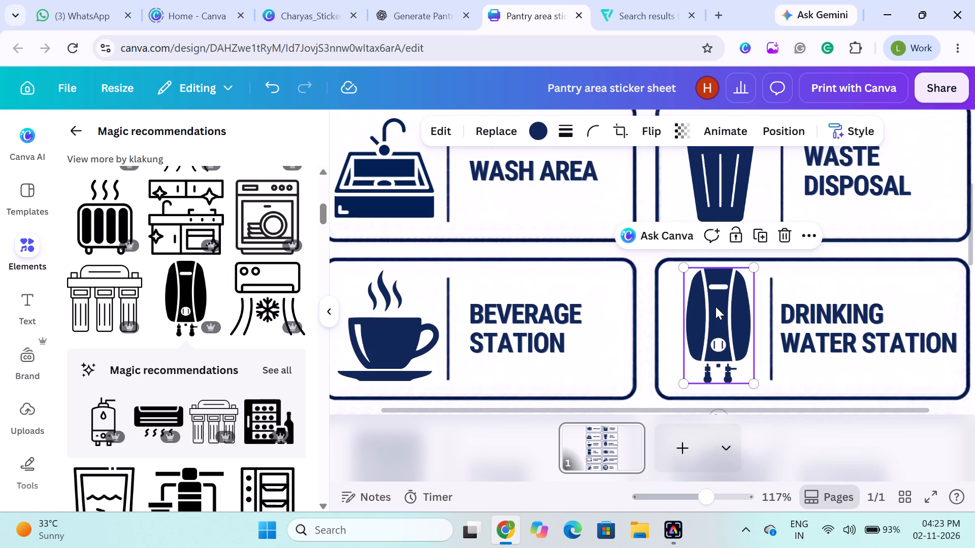
Enlarge the navy water unit slightly and shift it a little left and down inside the Drinking Water Station frame.
drag(757, 381, 760, 386)
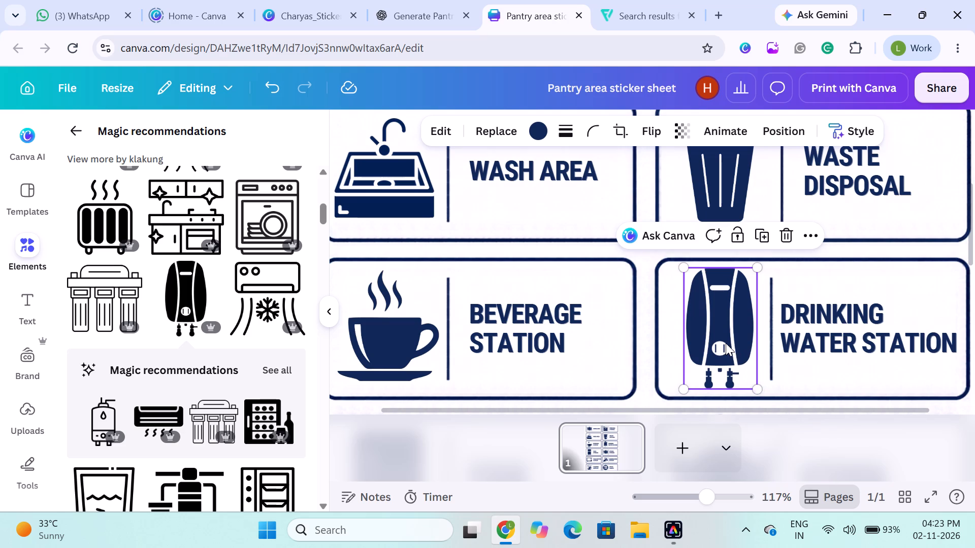
key(Left)
key(Down)
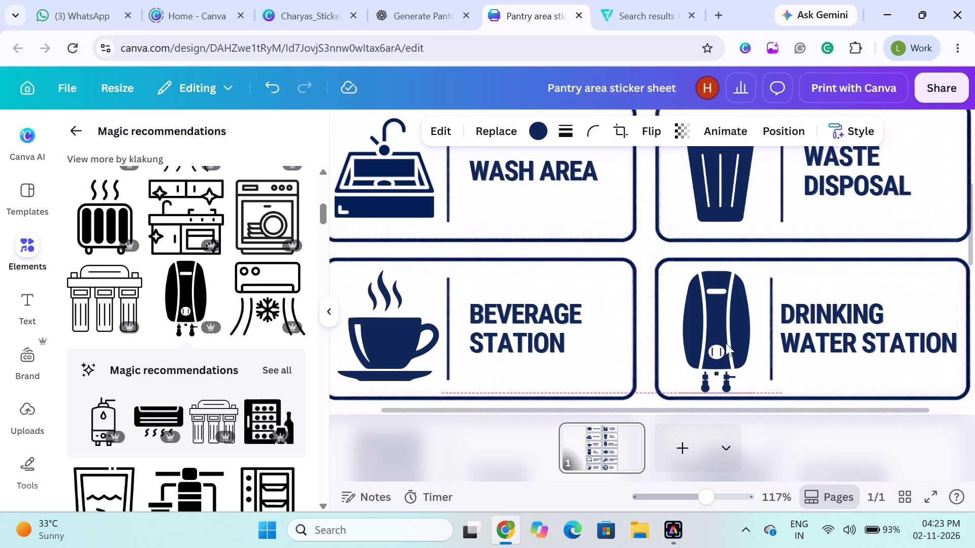
key(Up)
key(Down)
key(Left)
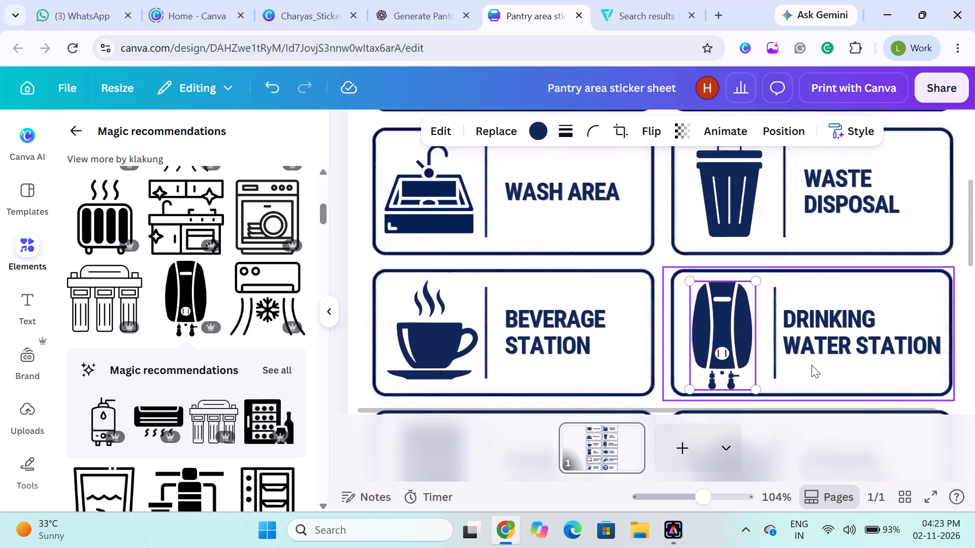
click(925, 346)
Review the icons and labels across the rest of the pantry sticker sheet.
scroll(925, 346, down, 1)
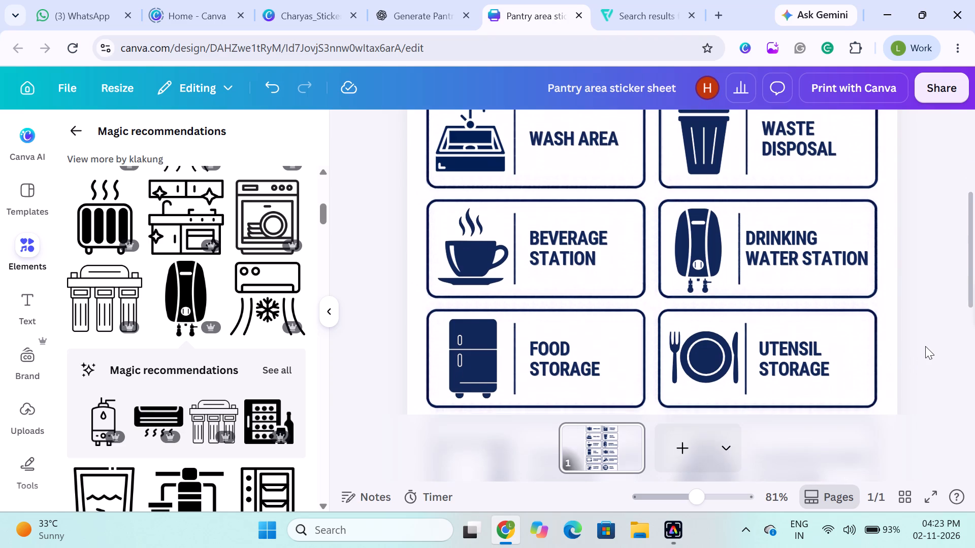
scroll(925, 346, down, 5)
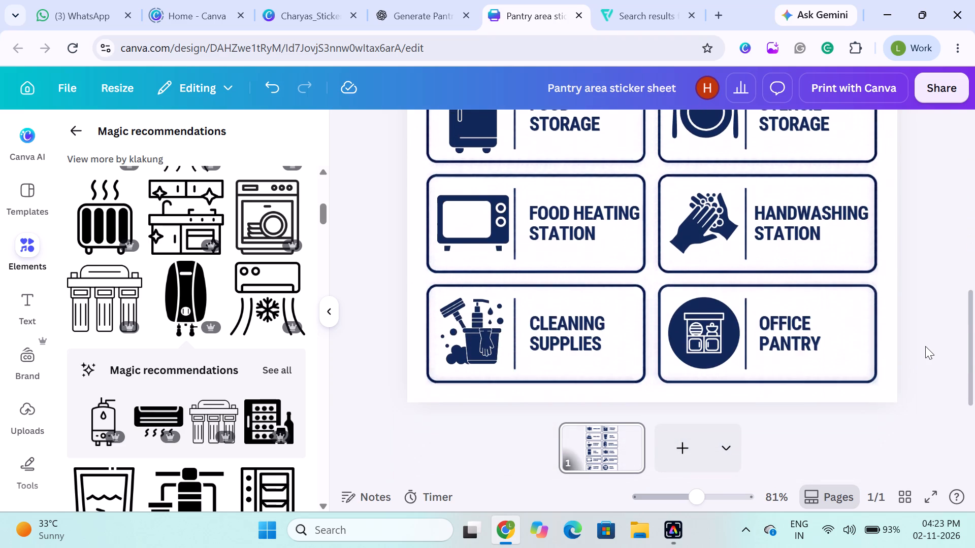
scroll(925, 346, up, 5)
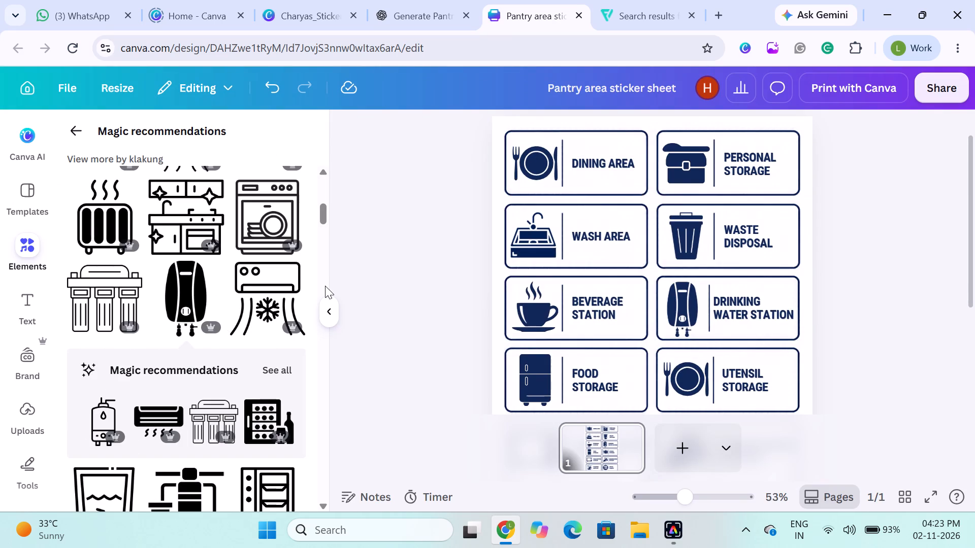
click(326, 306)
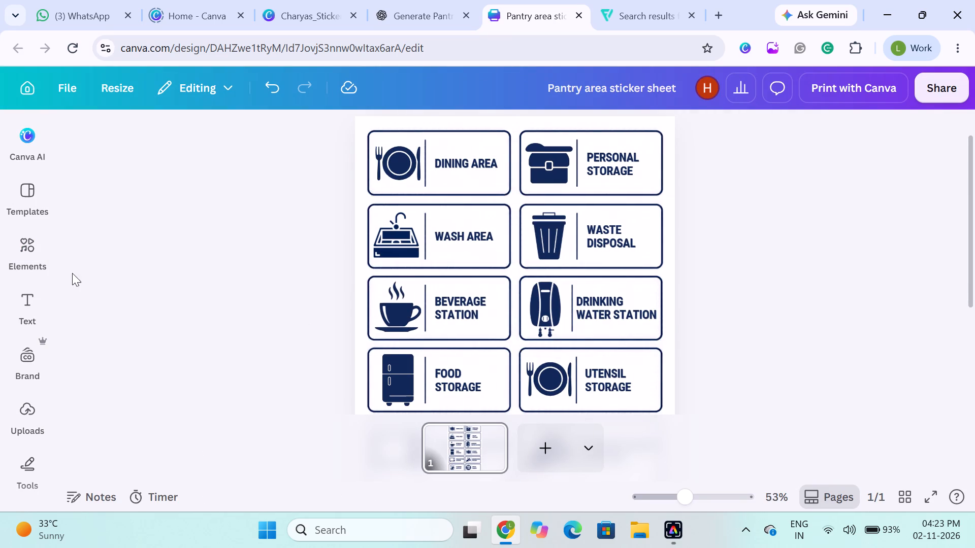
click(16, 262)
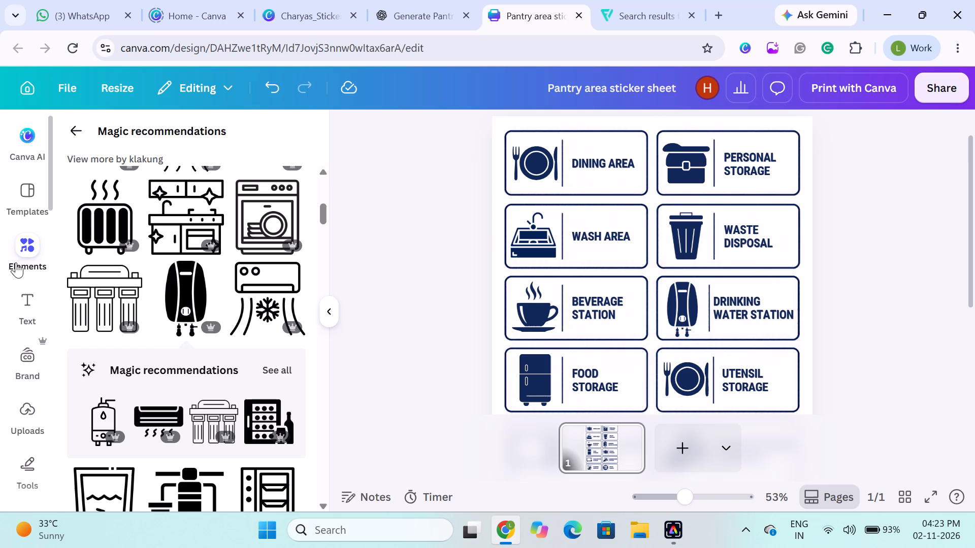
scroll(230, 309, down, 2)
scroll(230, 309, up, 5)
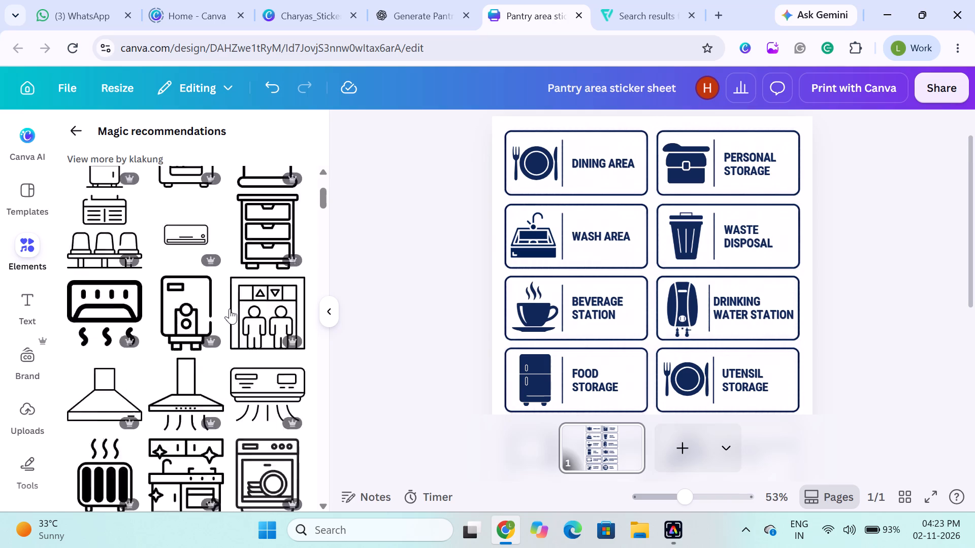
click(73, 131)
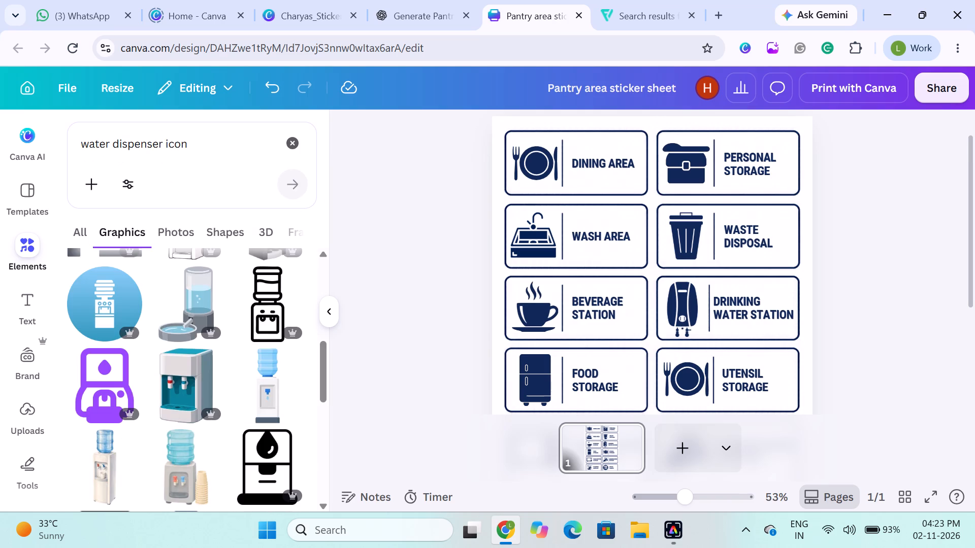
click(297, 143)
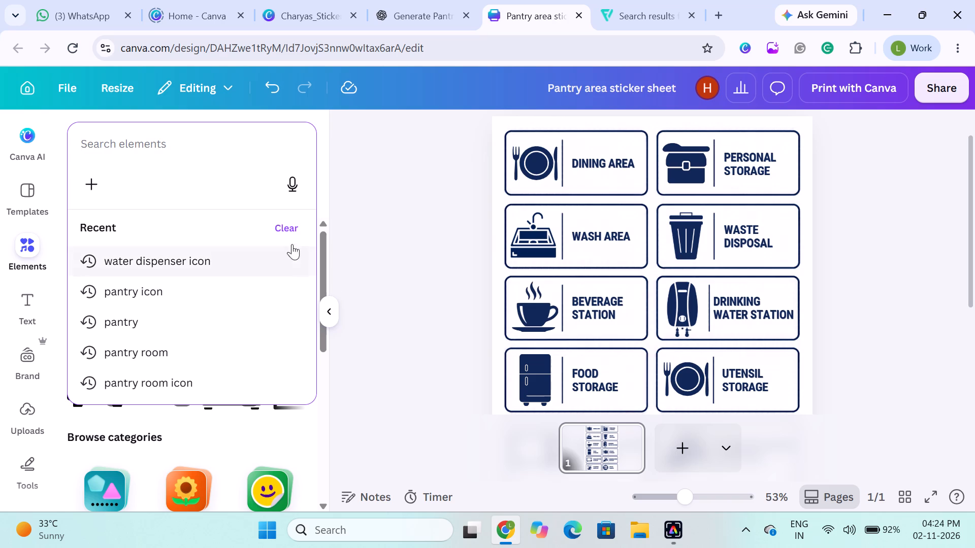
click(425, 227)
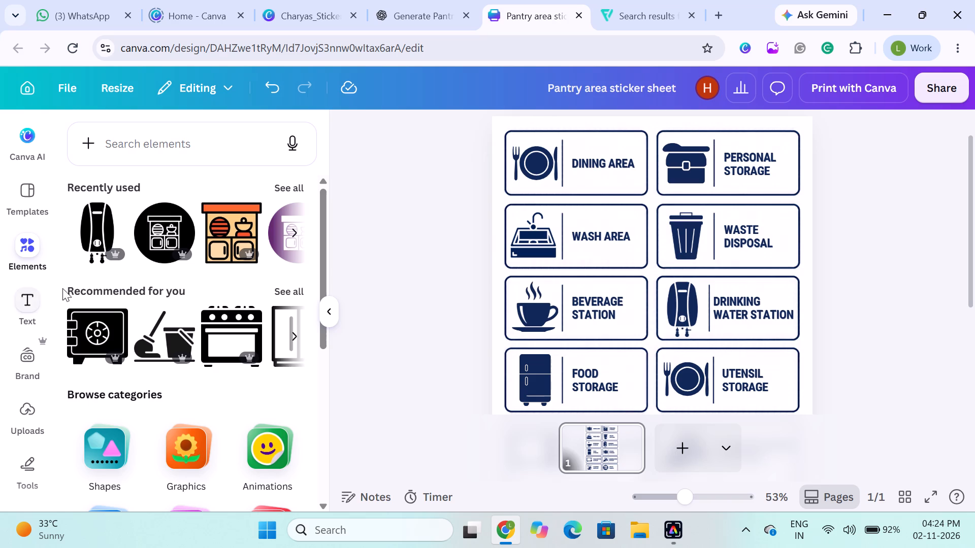
Add a rounded square shape to the sheet and set its fill to no colour.
click(27, 464)
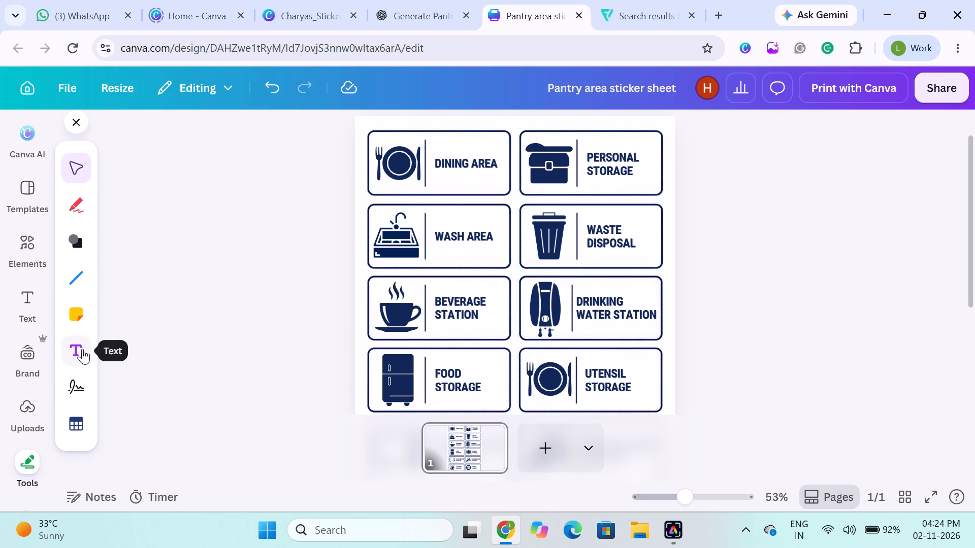
click(79, 248)
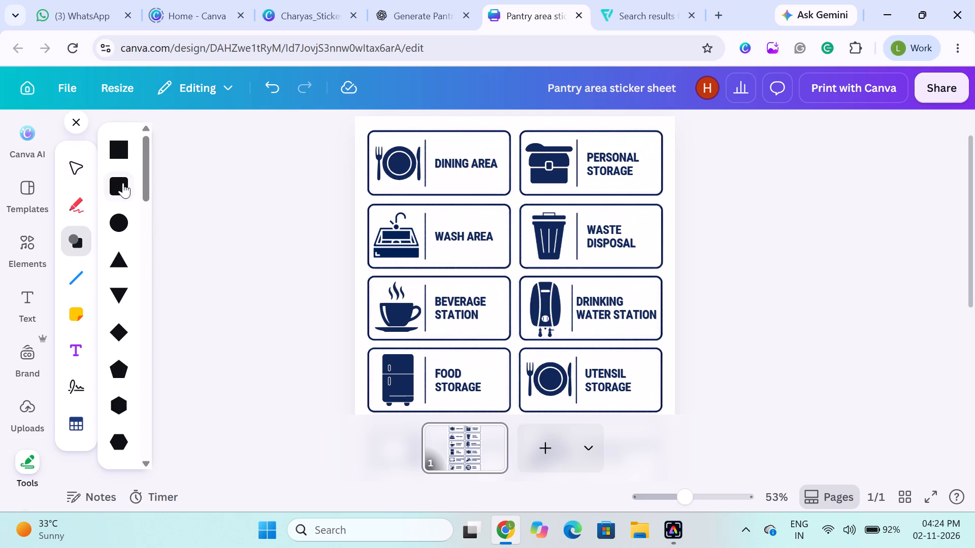
click(122, 182)
scroll(373, 227, up, 2)
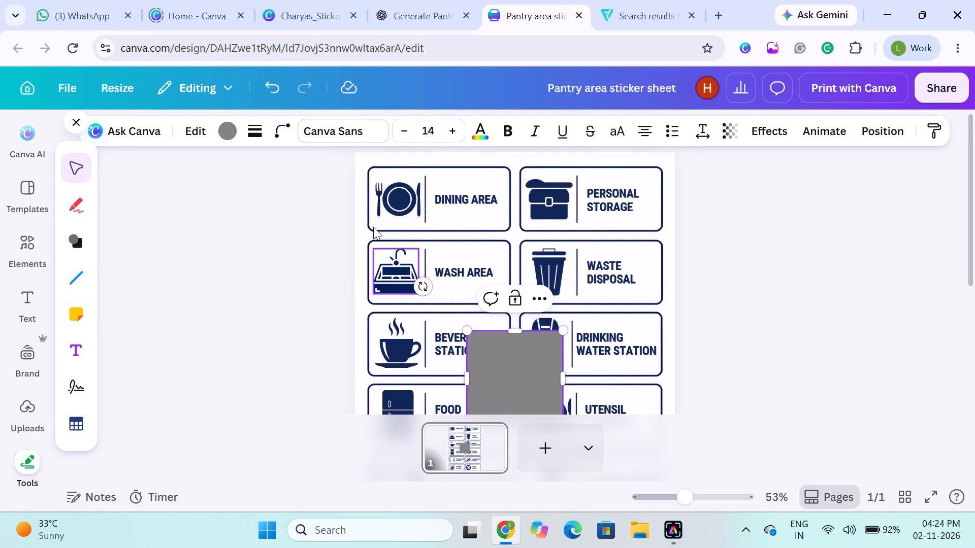
click(227, 132)
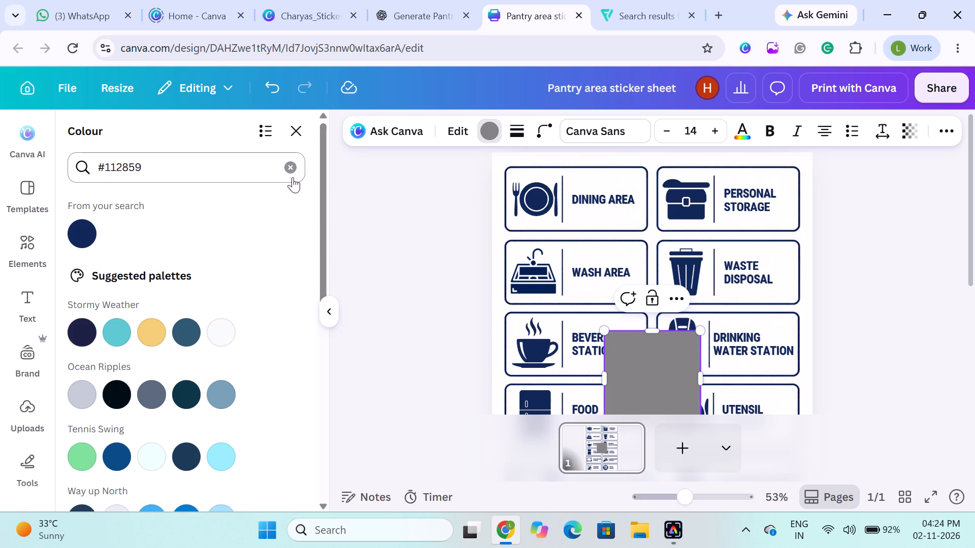
click(291, 140)
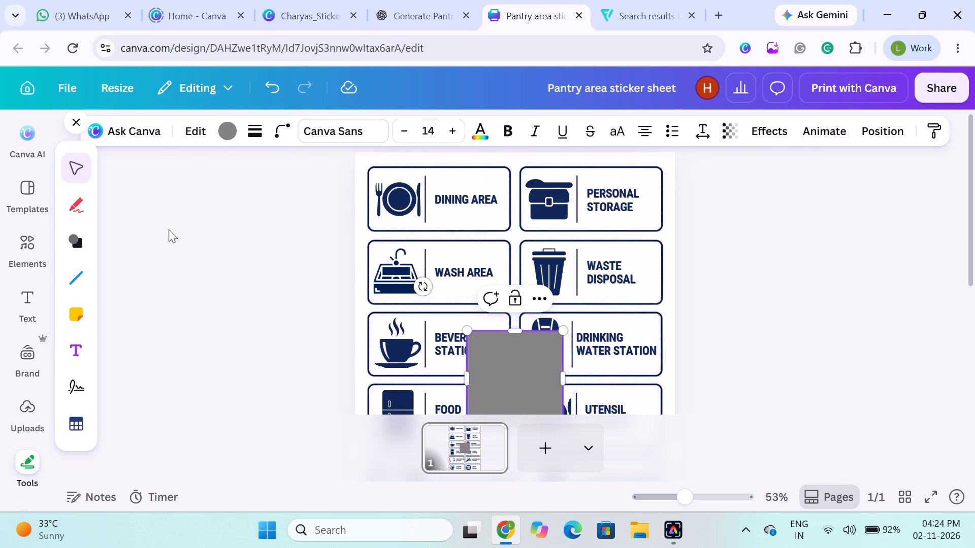
click(227, 129)
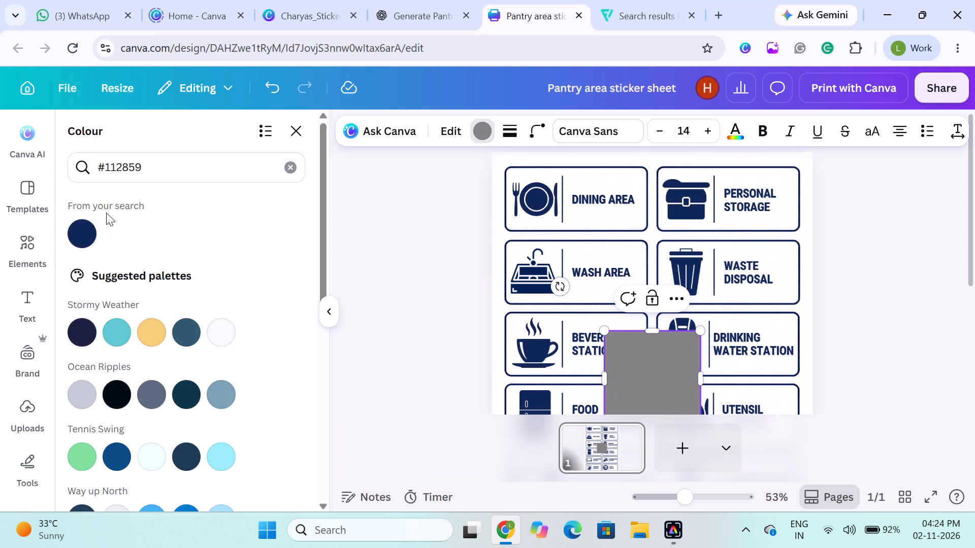
click(294, 170)
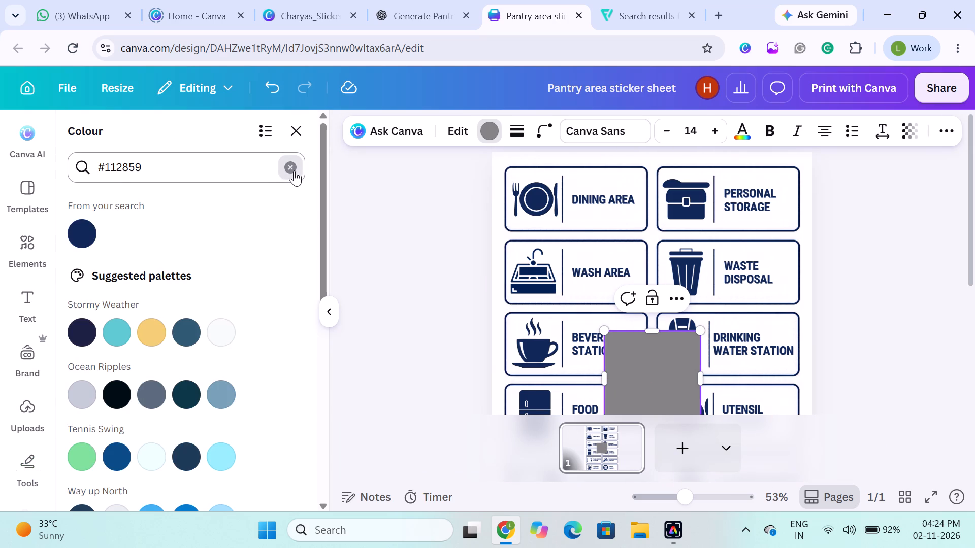
click(154, 244)
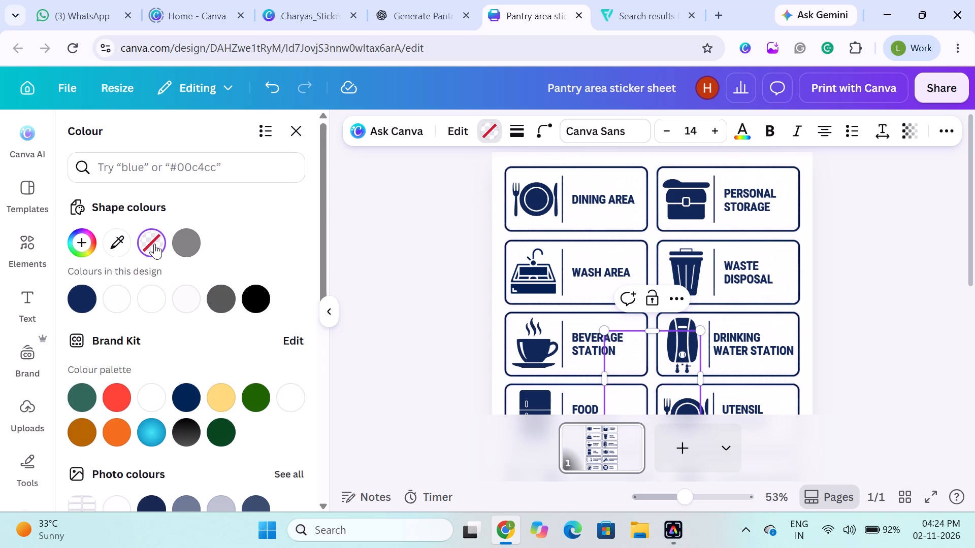
Give the unfilled rounded square a thin solid black outline.
click(510, 130)
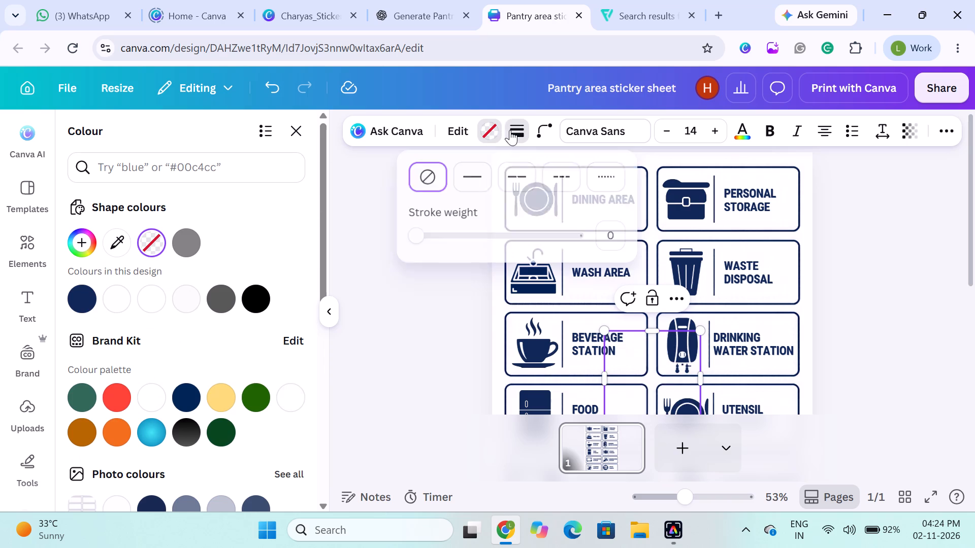
click(418, 232)
double_click(418, 232)
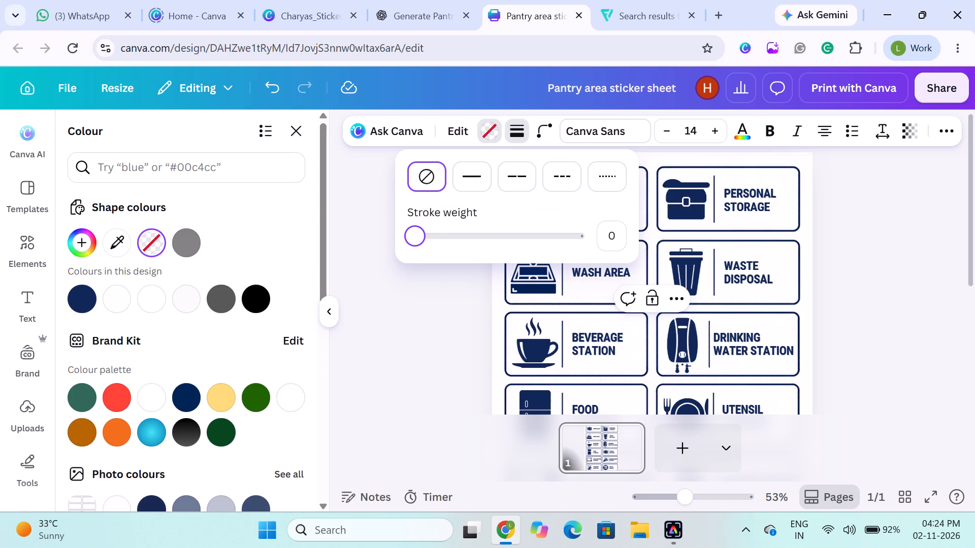
key(Right)
key(Right)
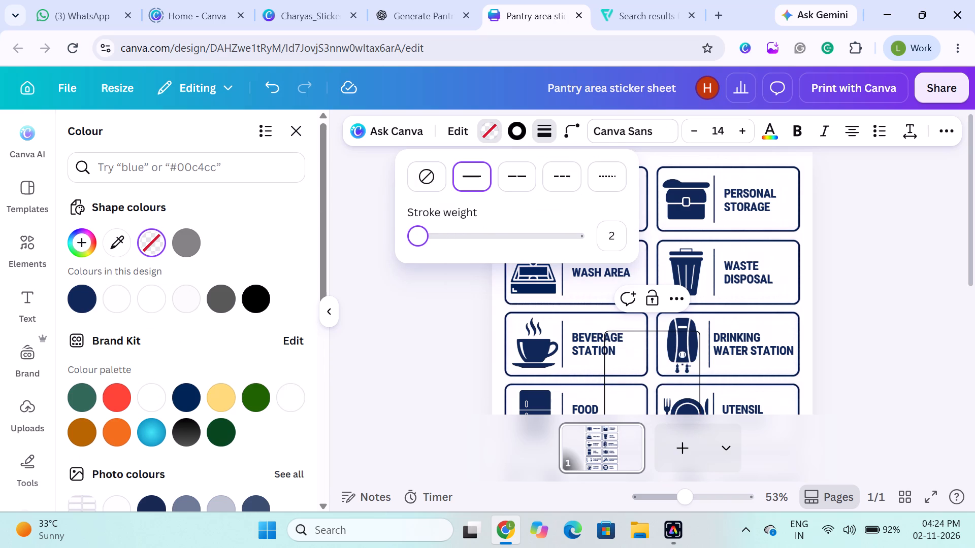
key(Right)
click(405, 305)
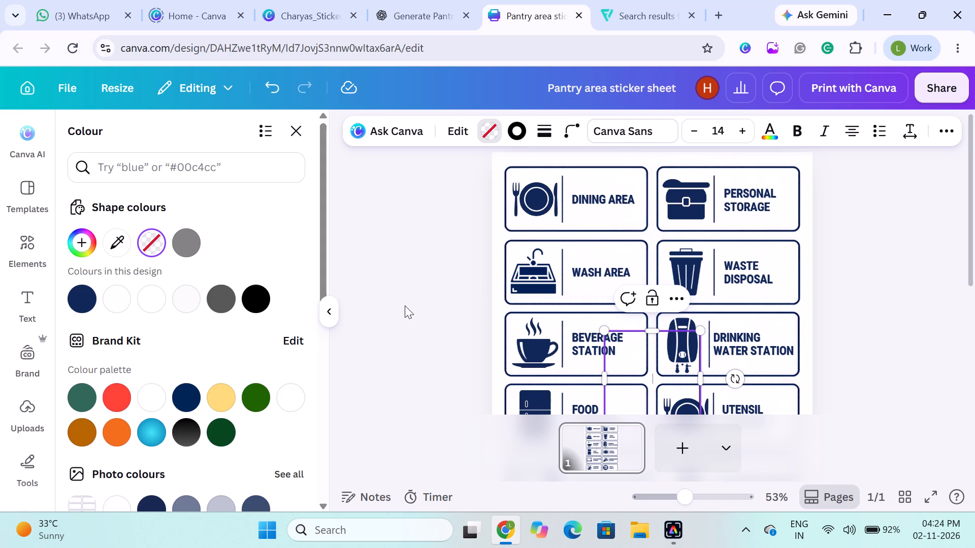
Move the black rounded outline over the Dining Area label and widen it to the navy frame's width, about 9.4.
drag(647, 366, 598, 213)
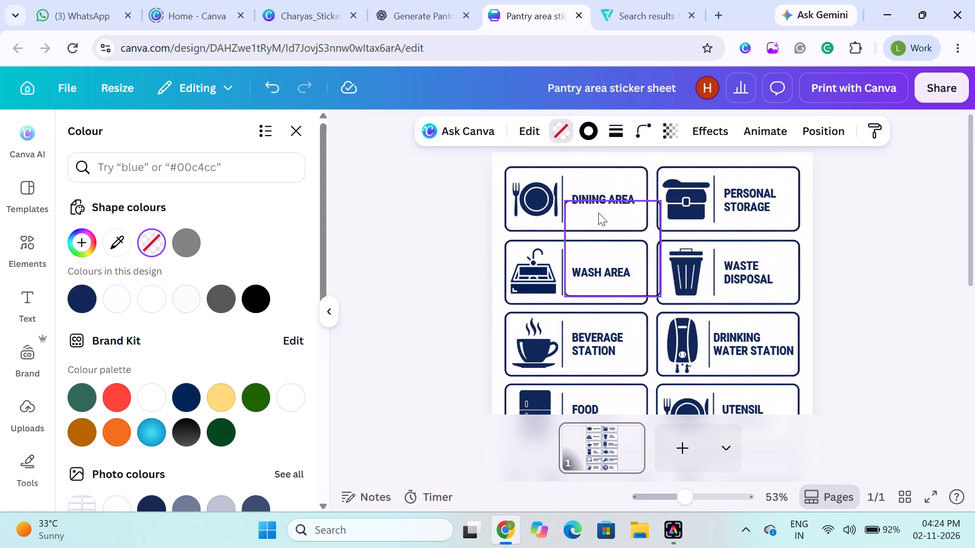
drag(598, 213, 592, 194)
click(648, 205)
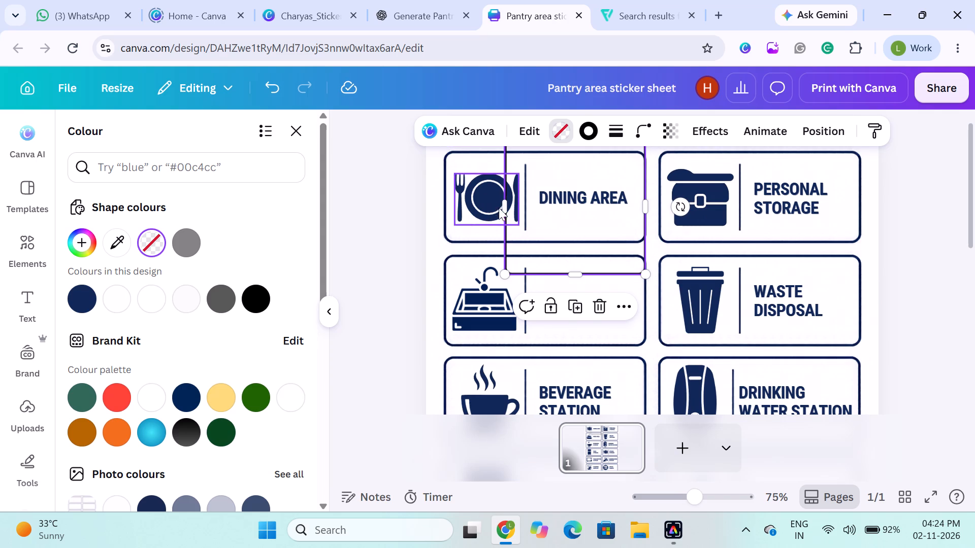
drag(506, 211, 444, 198)
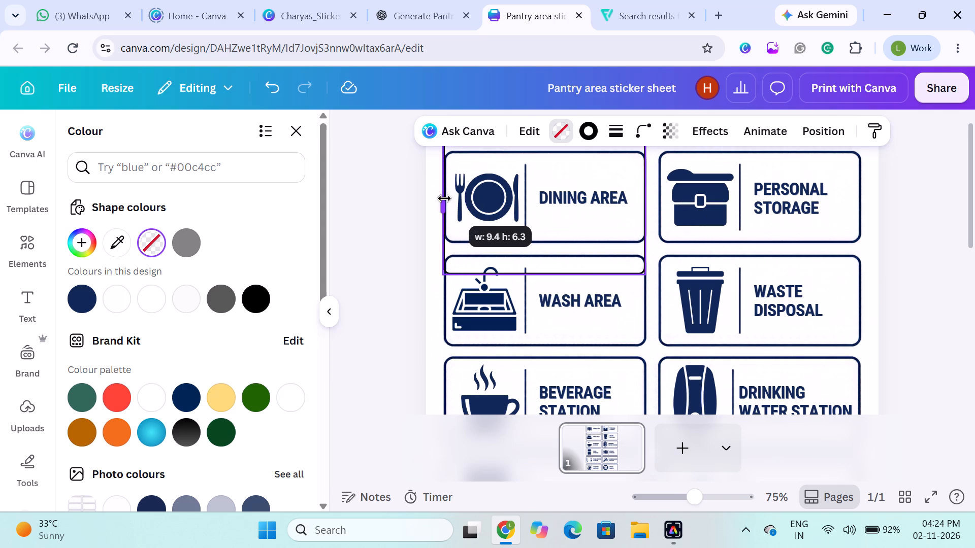
drag(444, 198, 446, 199)
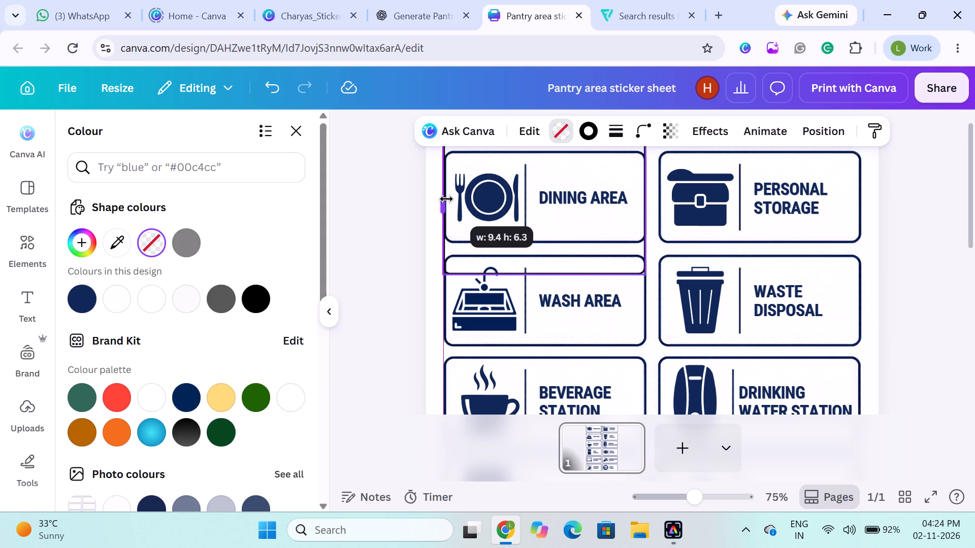
drag(446, 199, 446, 198)
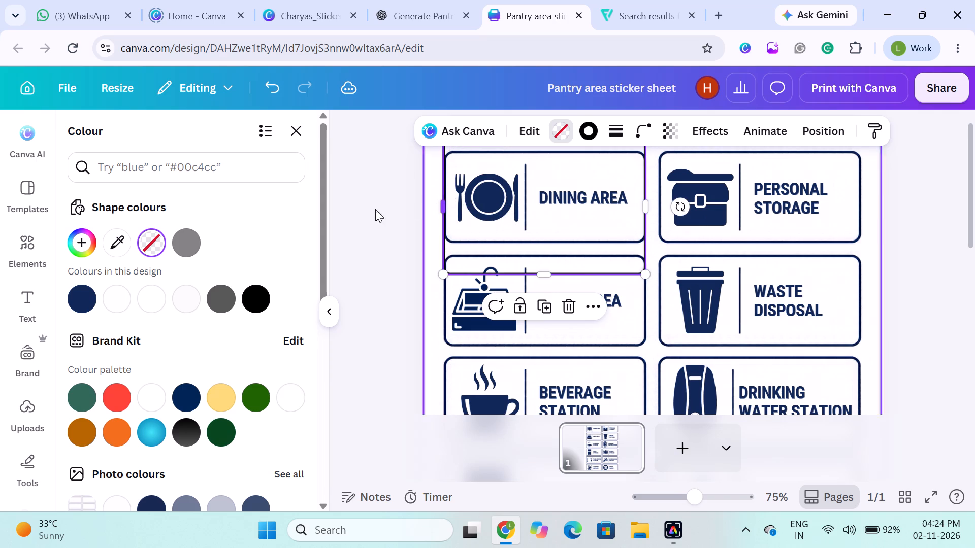
click(351, 217)
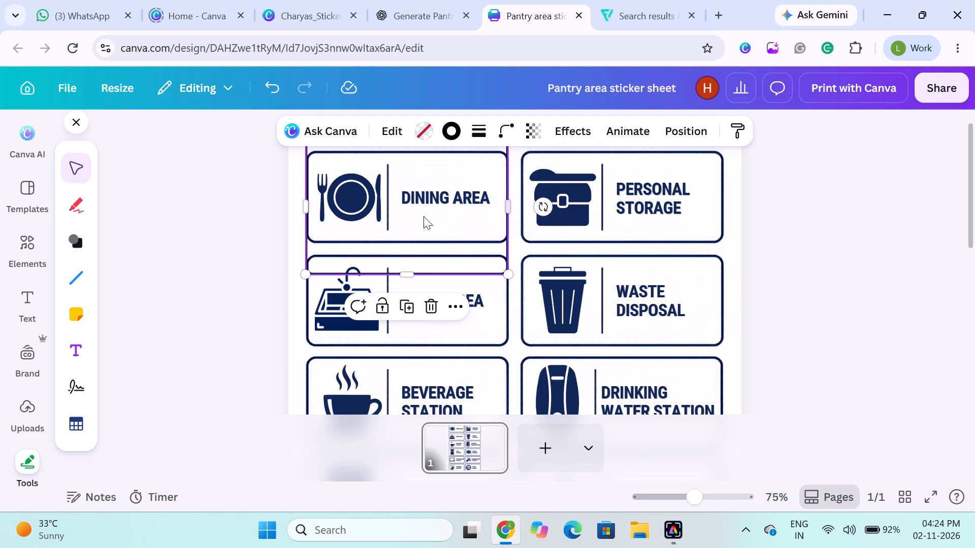
Reduce the outline's height from its bottom and top edges until it matches the navy Dining Area frame.
drag(404, 278, 398, 243)
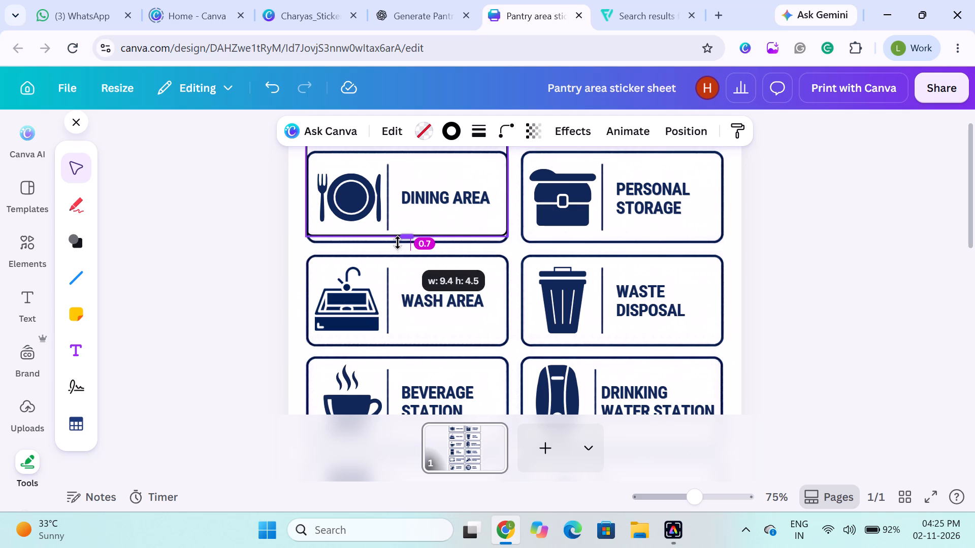
drag(398, 243, 396, 243)
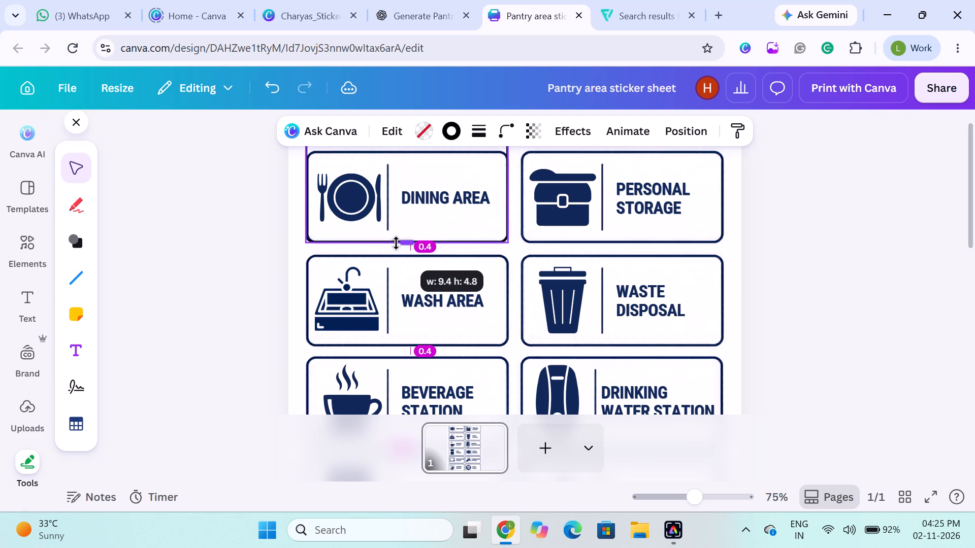
drag(396, 243, 396, 243)
scroll(396, 236, up, 2)
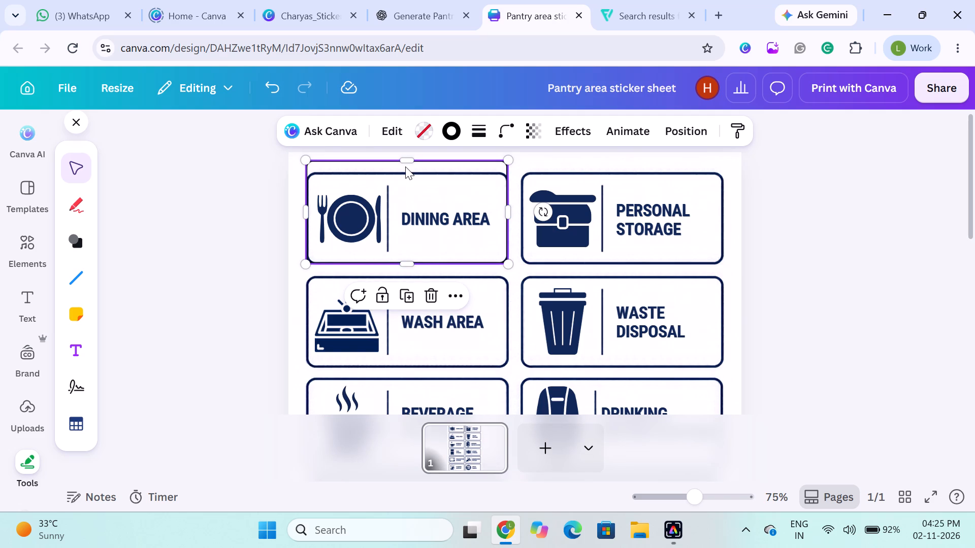
drag(408, 160, 408, 167)
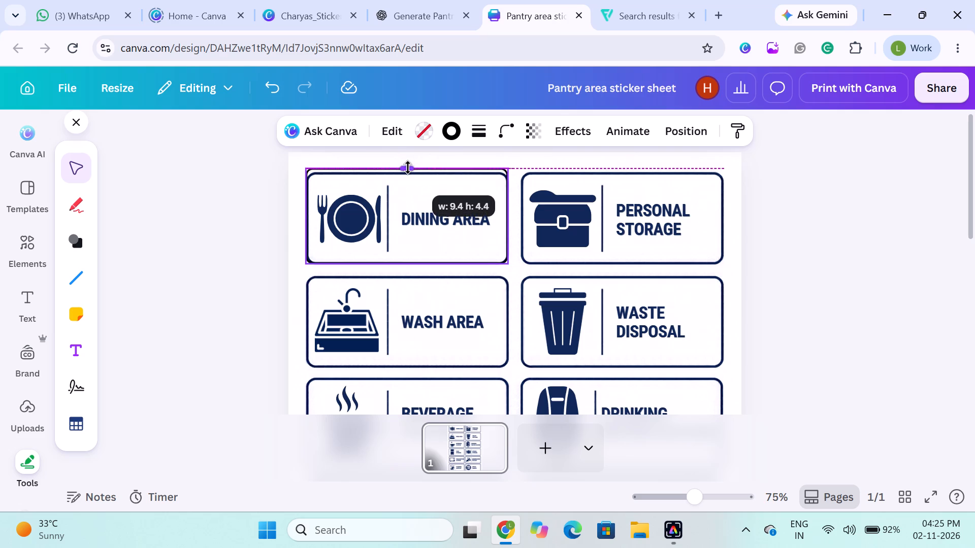
drag(408, 167, 405, 171)
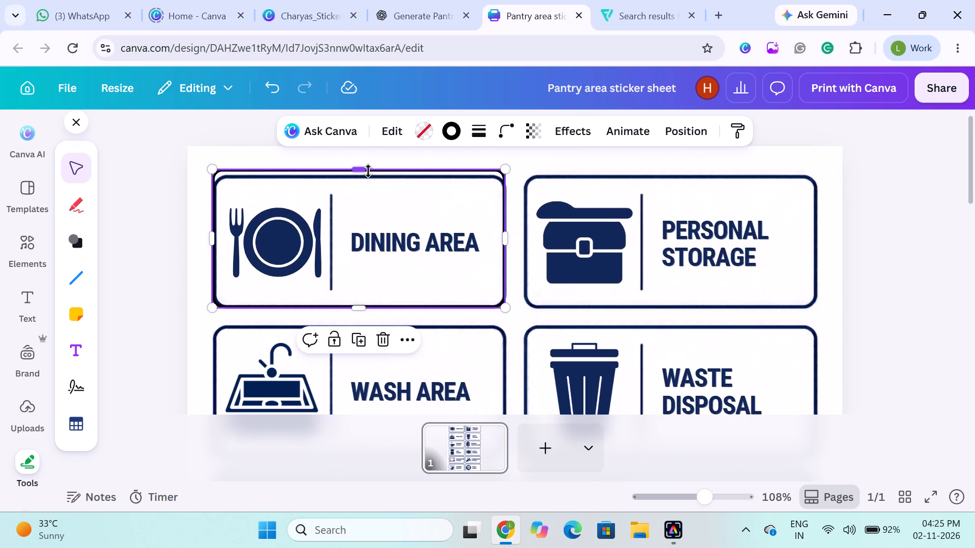
drag(360, 170, 360, 176)
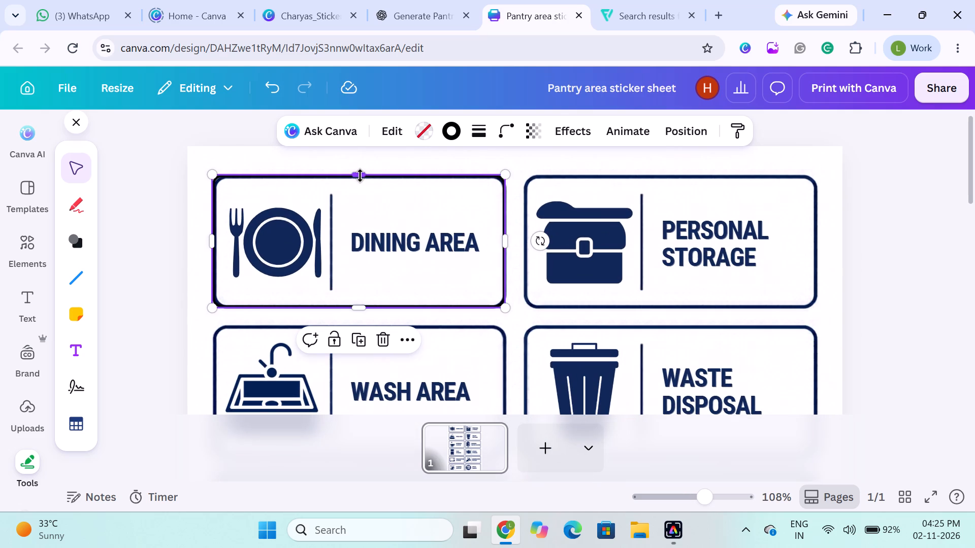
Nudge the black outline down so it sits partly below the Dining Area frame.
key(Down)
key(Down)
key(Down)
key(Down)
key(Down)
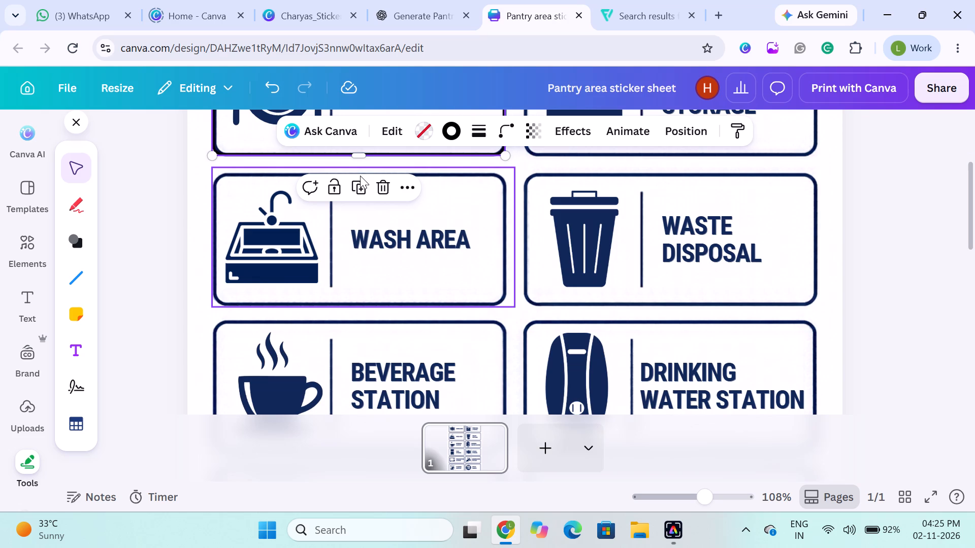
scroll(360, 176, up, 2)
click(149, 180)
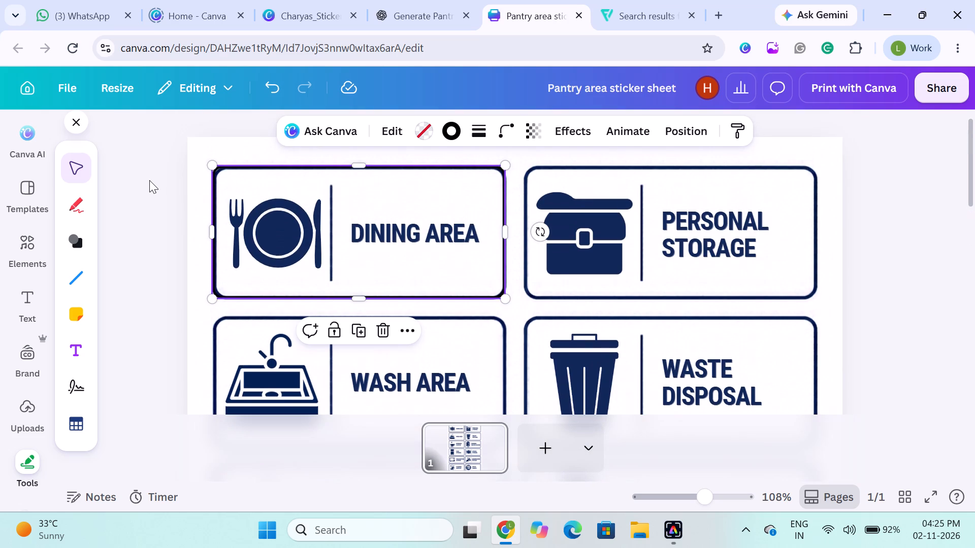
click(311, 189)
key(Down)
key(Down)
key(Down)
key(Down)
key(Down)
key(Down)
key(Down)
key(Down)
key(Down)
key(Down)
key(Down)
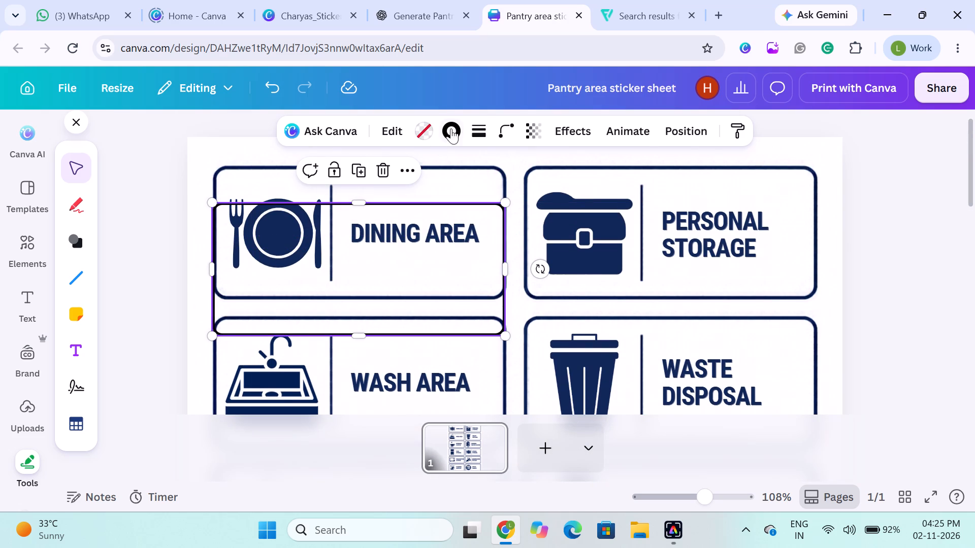
Set the black outline's stroke weight to 5.
click(476, 129)
click(385, 241)
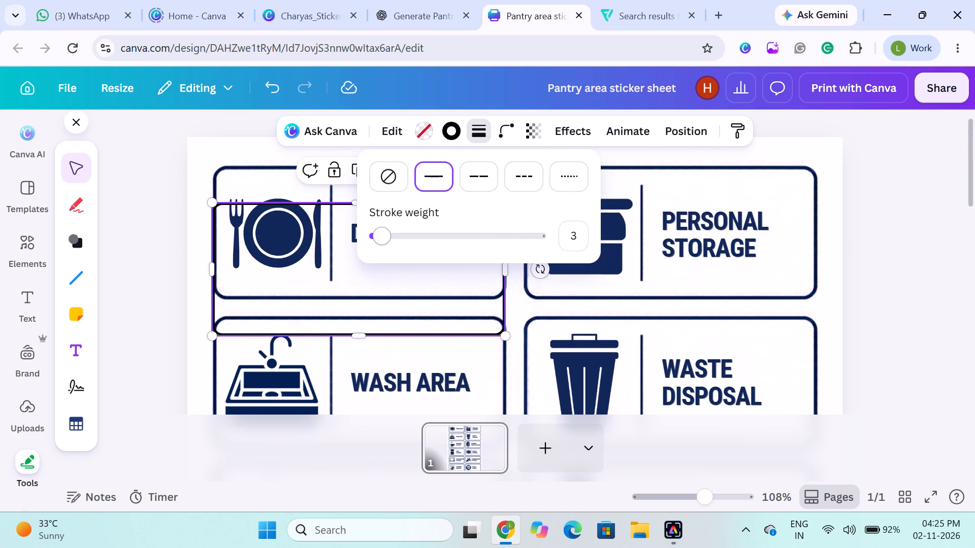
key(Right)
key(Right)
key(Left)
key(Right)
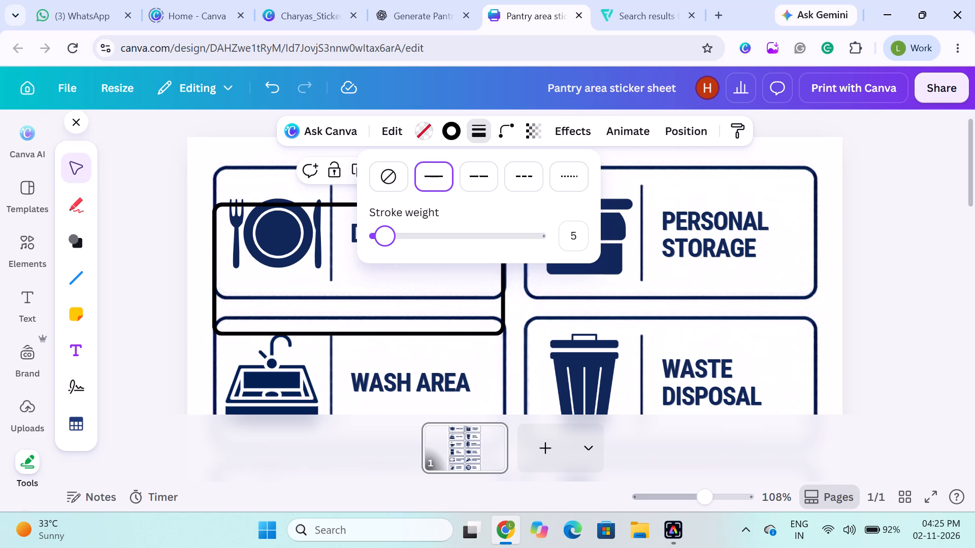
key(Left)
key(Right)
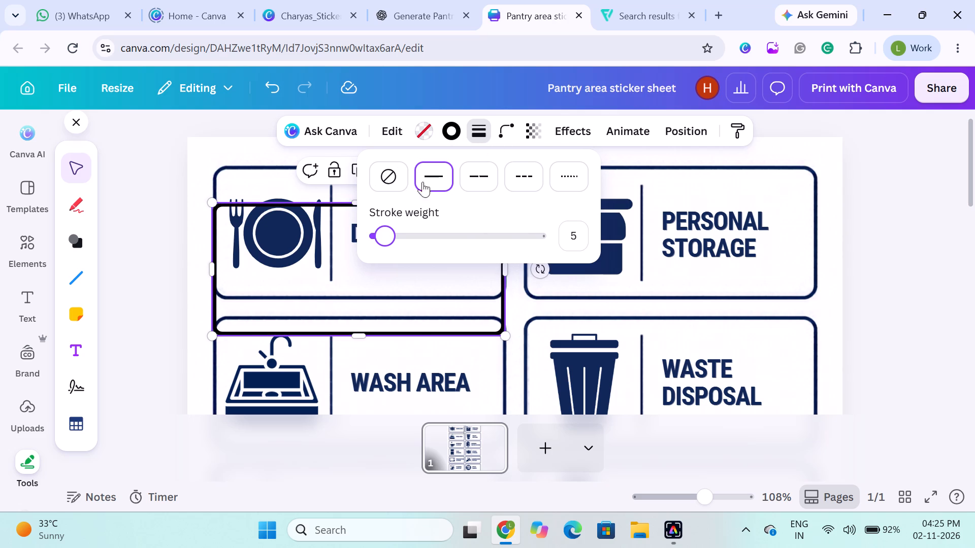
Set the black outline's corner rounding to 19.
click(500, 132)
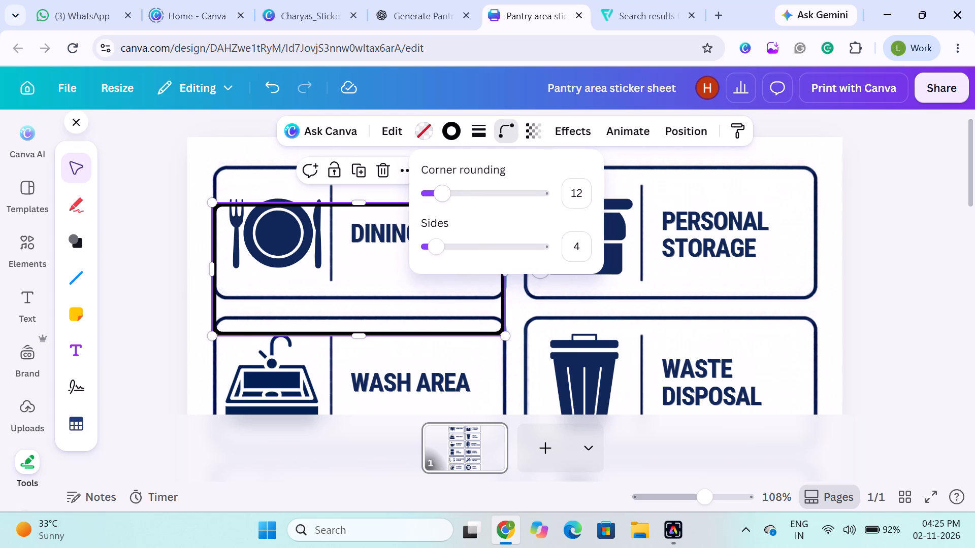
click(446, 197)
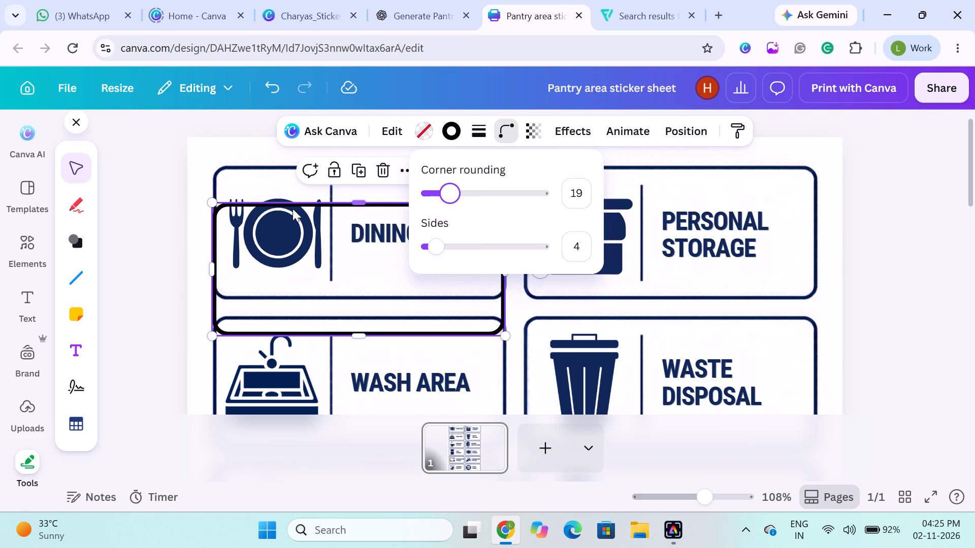
click(187, 214)
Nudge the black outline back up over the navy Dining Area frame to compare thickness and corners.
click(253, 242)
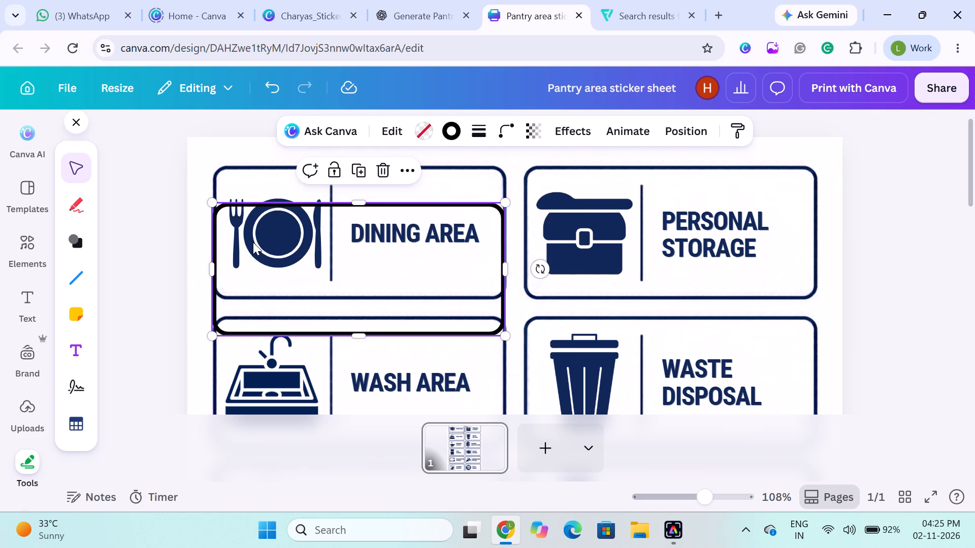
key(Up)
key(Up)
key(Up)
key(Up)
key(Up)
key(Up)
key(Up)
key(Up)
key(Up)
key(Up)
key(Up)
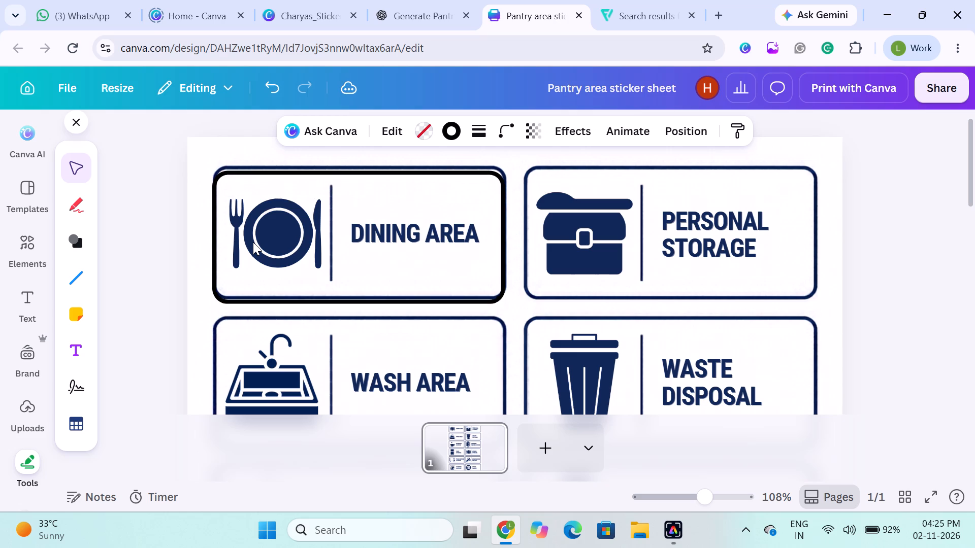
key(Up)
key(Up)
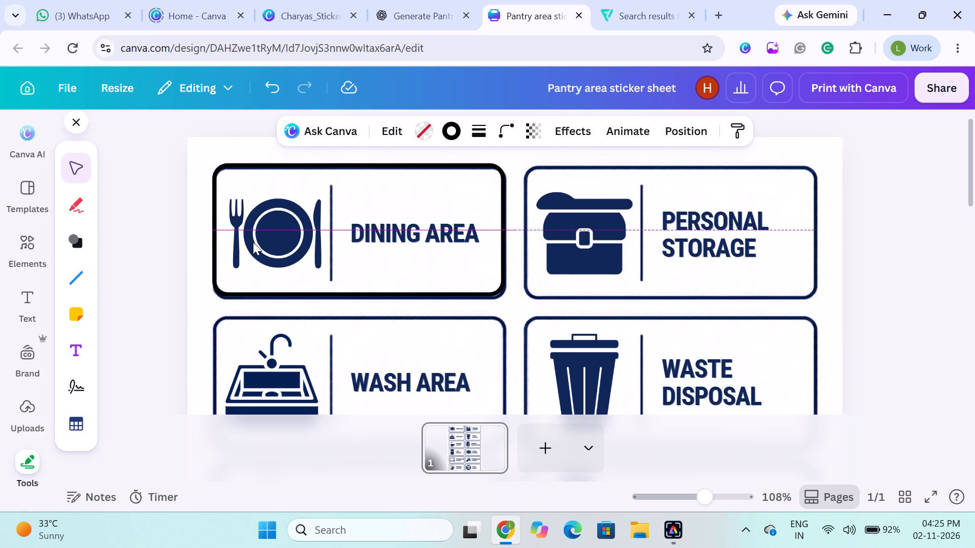
Nudge the black outline down until it straddles the Dining Area and Wash Area frames.
key(Down)
key(Down)
key(Down)
key(Down)
key(Down)
key(Down)
key(Down)
key(Down)
key(Down)
key(Down)
key(Down)
key(Down)
key(Down)
key(Down)
key(Down)
key(Down)
key(Down)
key(Down)
key(Down)
key(Down)
key(Down)
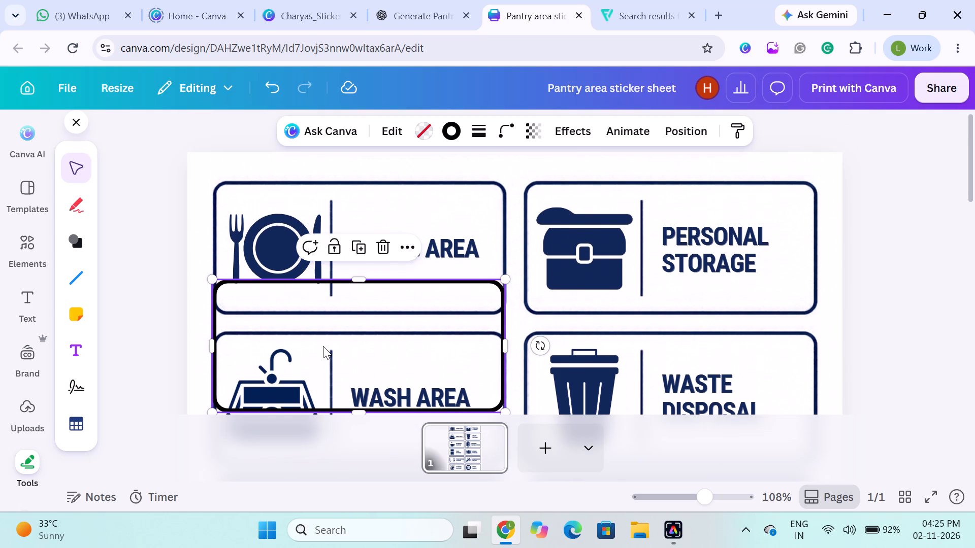
Shift the black outline slightly up and left, and delete the separate navy frame around the Dining Area label.
scroll(323, 346, up, 1)
scroll(323, 346, down, 2)
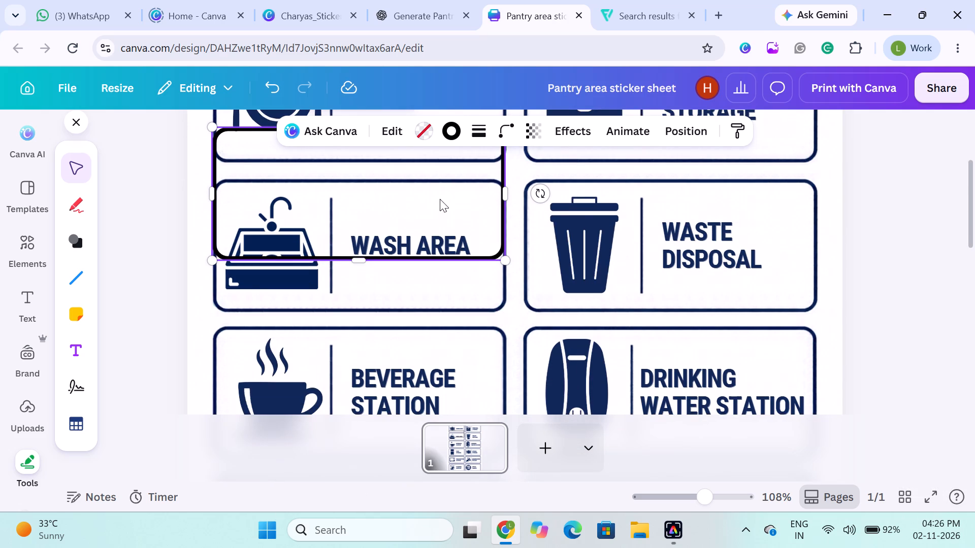
scroll(440, 199, up, 3)
drag(378, 317, 361, 268)
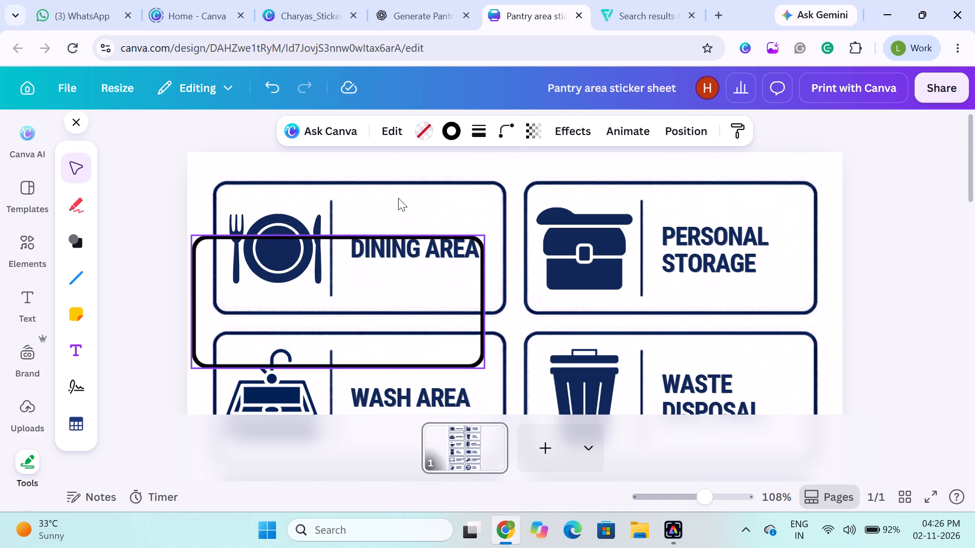
click(411, 194)
key(Delete)
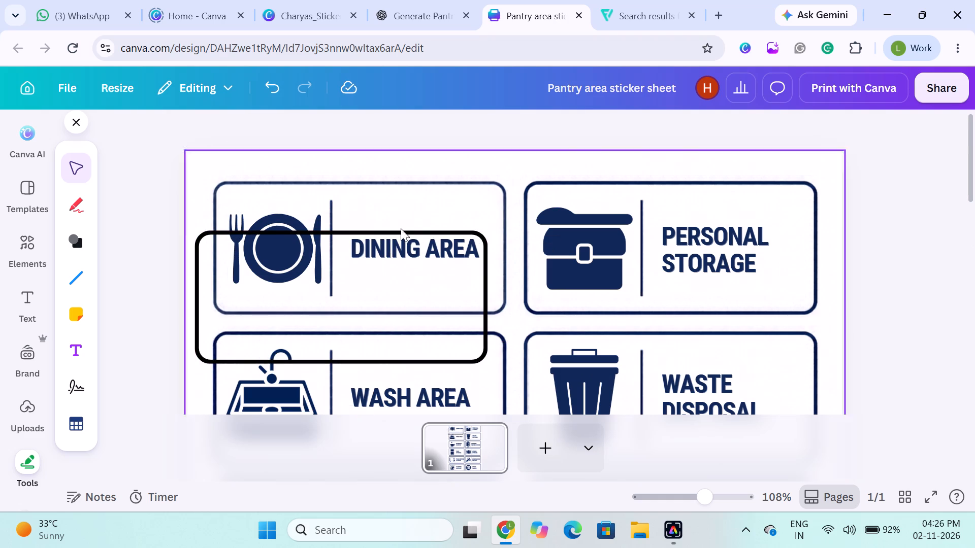
Move the black outline clear of the Dining Area label, down over the Wash Area and Waste Disposal labels.
drag(402, 305, 405, 300)
click(436, 200)
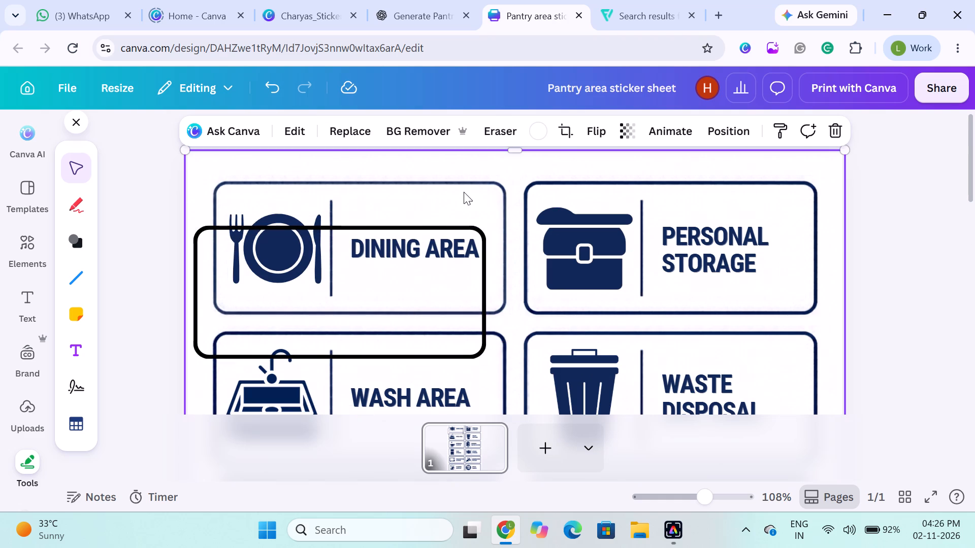
click(468, 195)
click(501, 208)
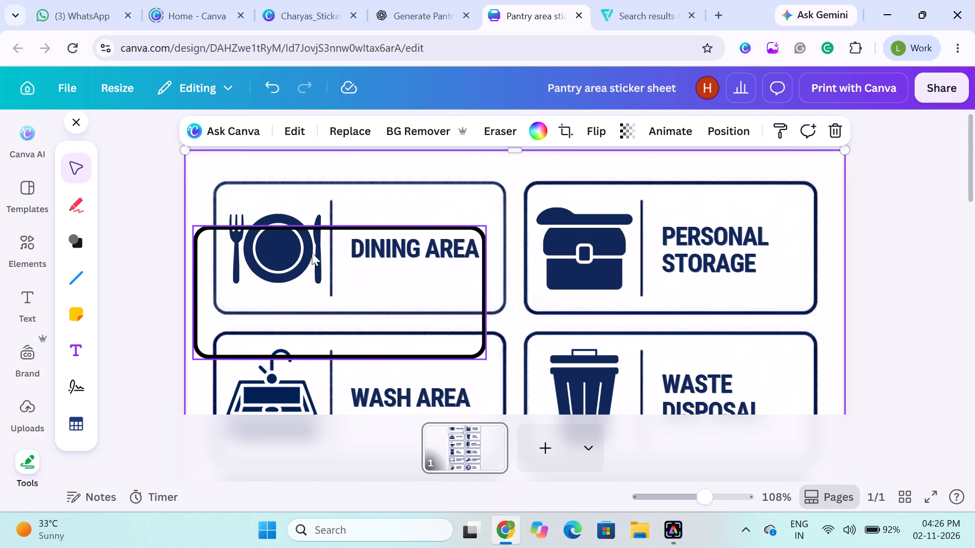
click(137, 251)
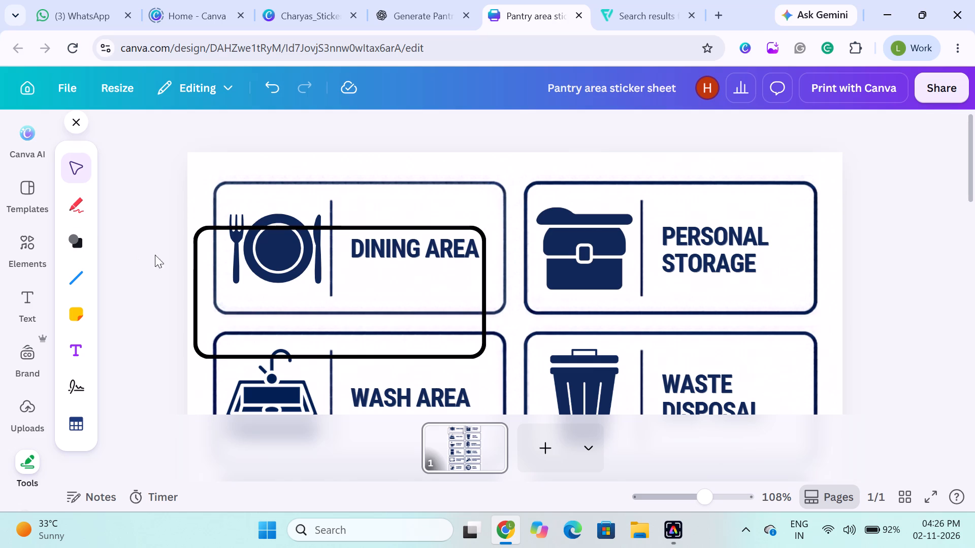
click(97, 263)
drag(228, 284, 310, 413)
click(257, 193)
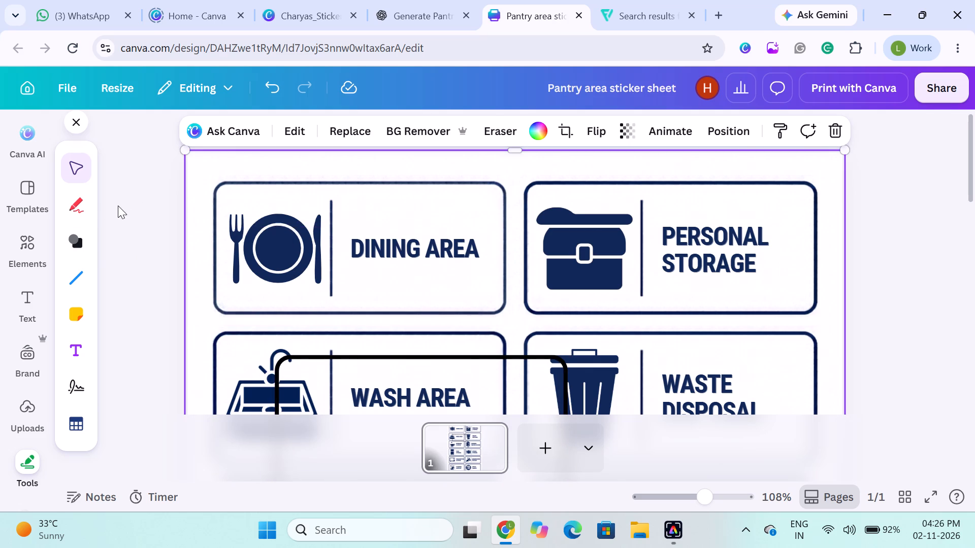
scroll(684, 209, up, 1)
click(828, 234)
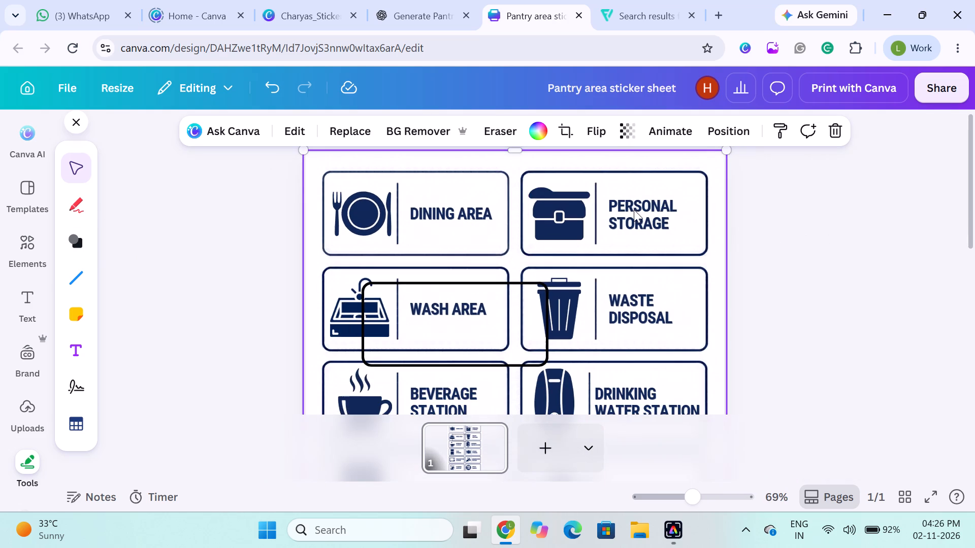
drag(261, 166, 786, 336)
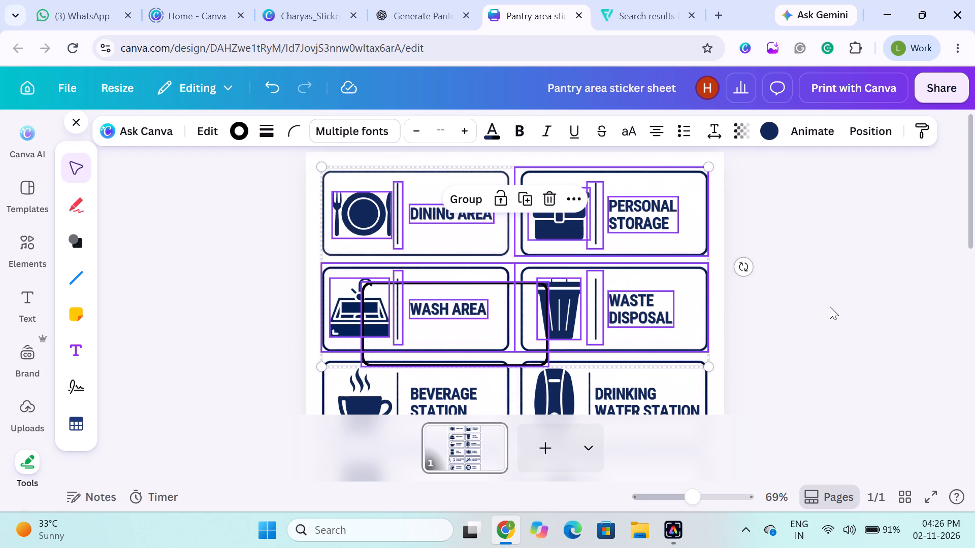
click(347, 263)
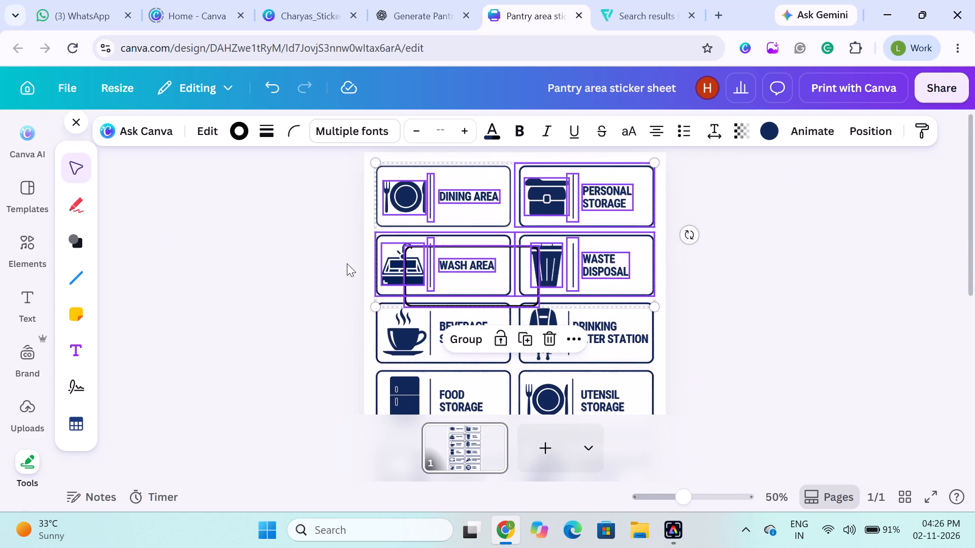
Move the black rounded outline off the Wash Area label and up over the Personal Storage label.
drag(495, 282, 434, 302)
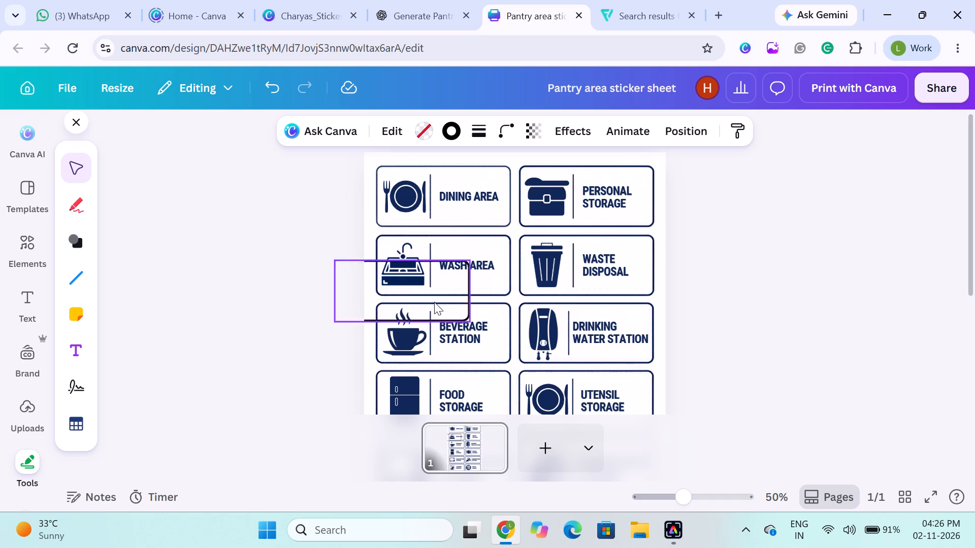
drag(434, 302, 479, 347)
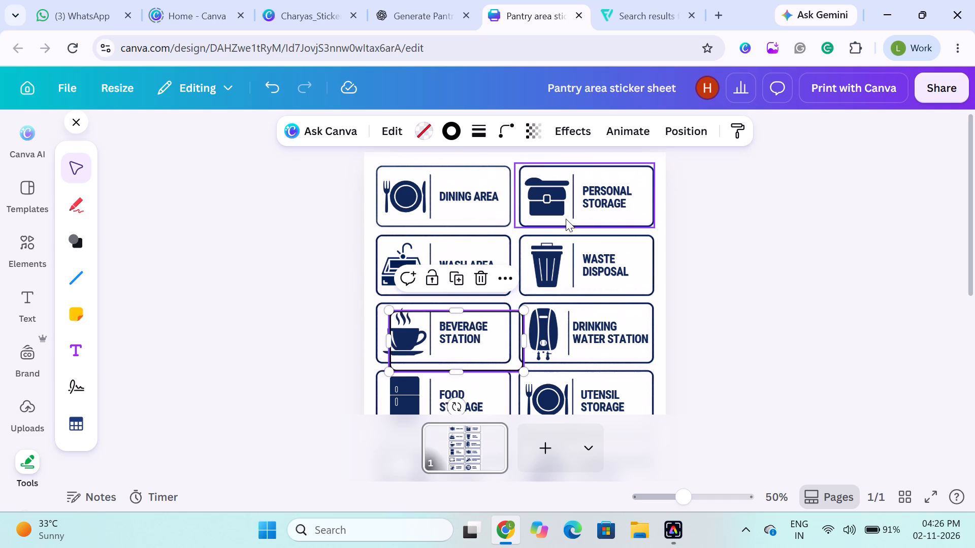
click(566, 219)
drag(456, 360, 437, 255)
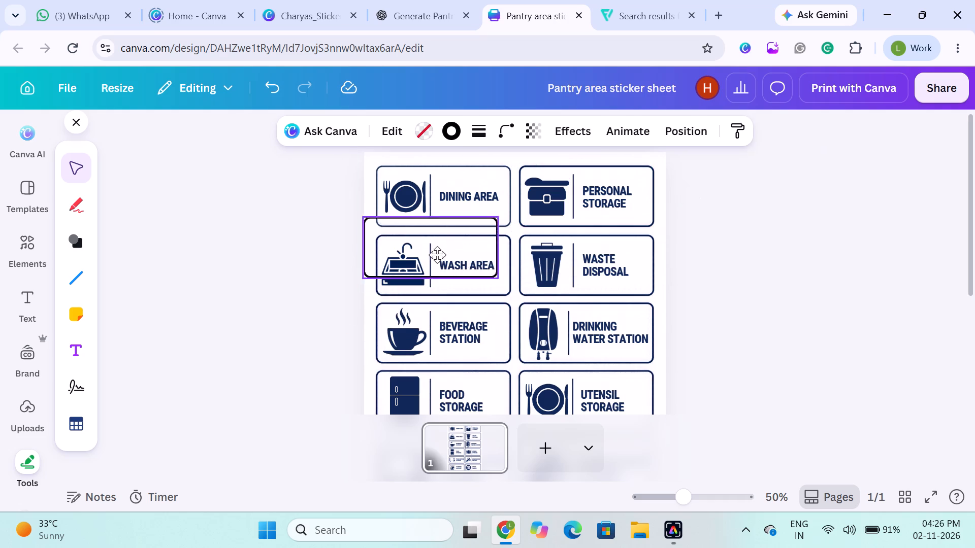
drag(437, 255, 379, 286)
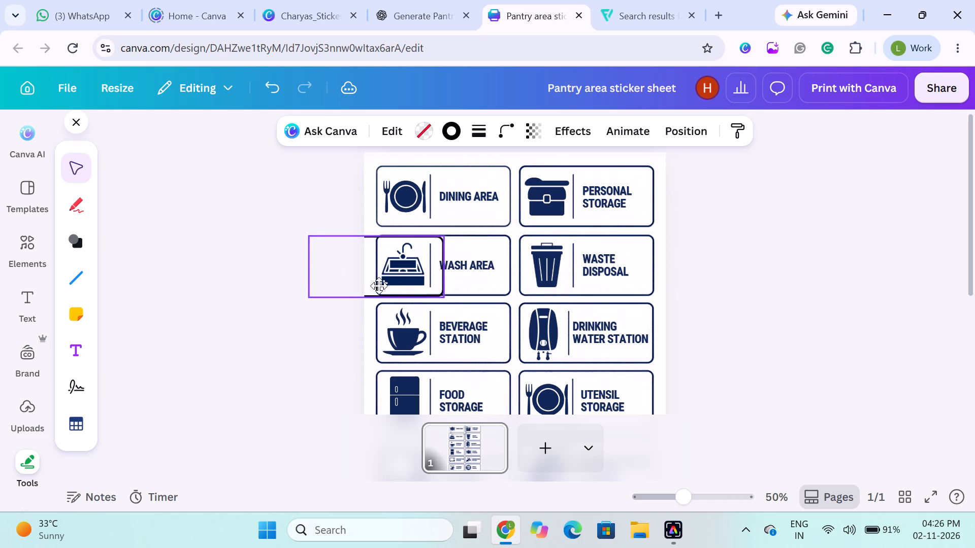
drag(379, 286, 577, 219)
Select groups of labels across the whole sheet to examine which frames are separate elements.
scroll(542, 215, up, 1)
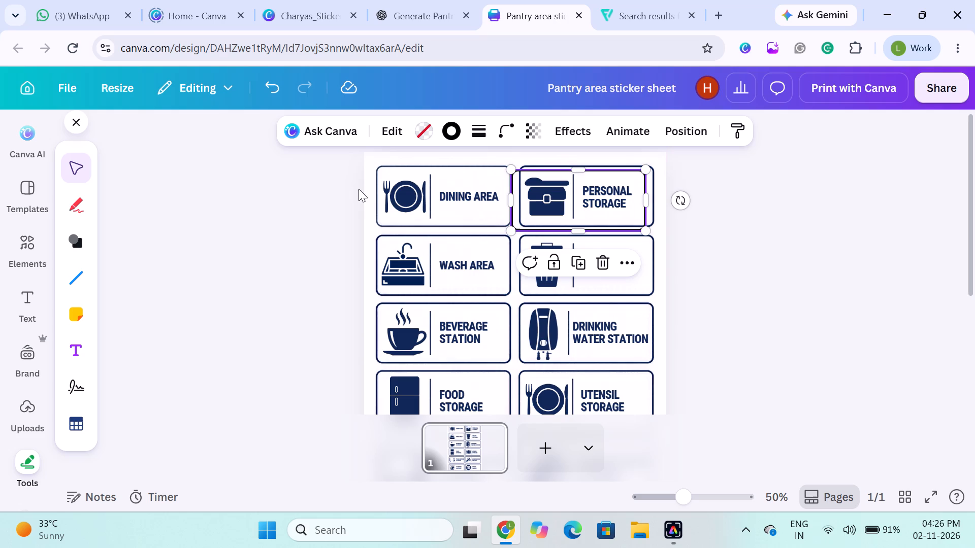
drag(324, 185, 655, 436)
scroll(655, 453, down, 1)
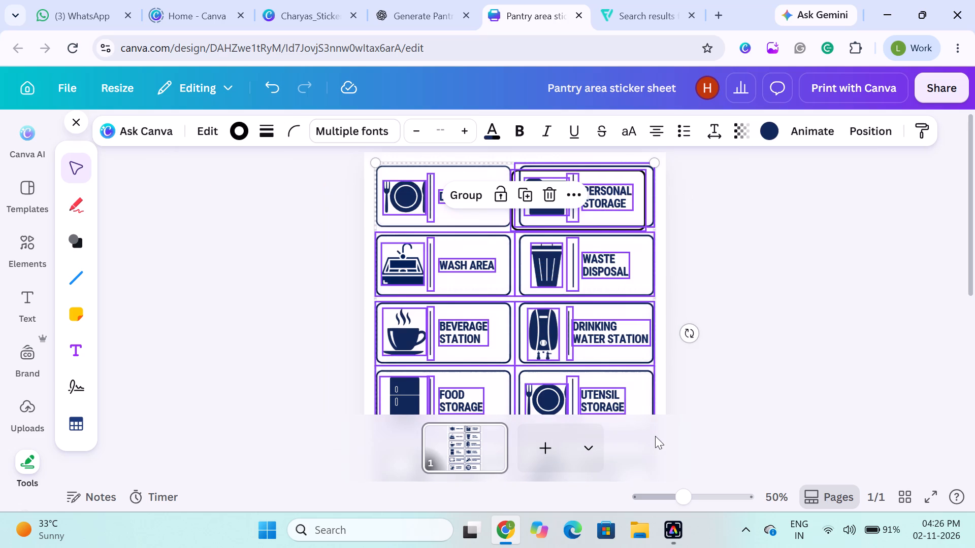
scroll(655, 436, down, 2)
scroll(725, 347, down, 2)
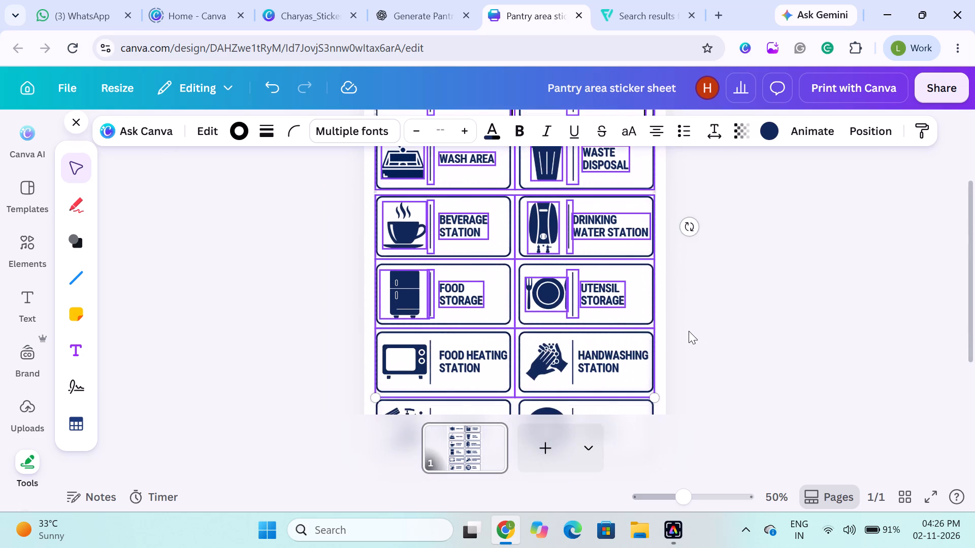
scroll(689, 331, down, 1)
drag(238, 325, 626, 428)
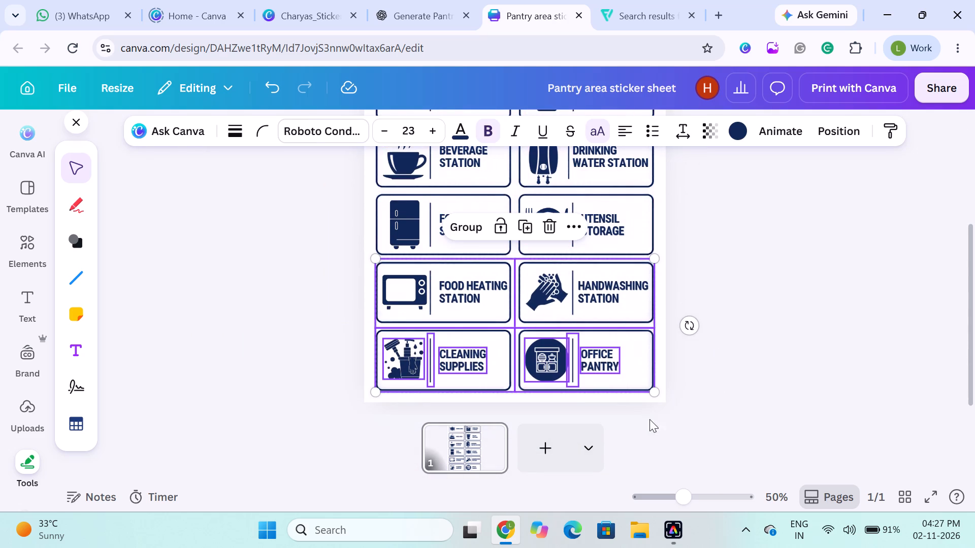
scroll(693, 397, up, 1)
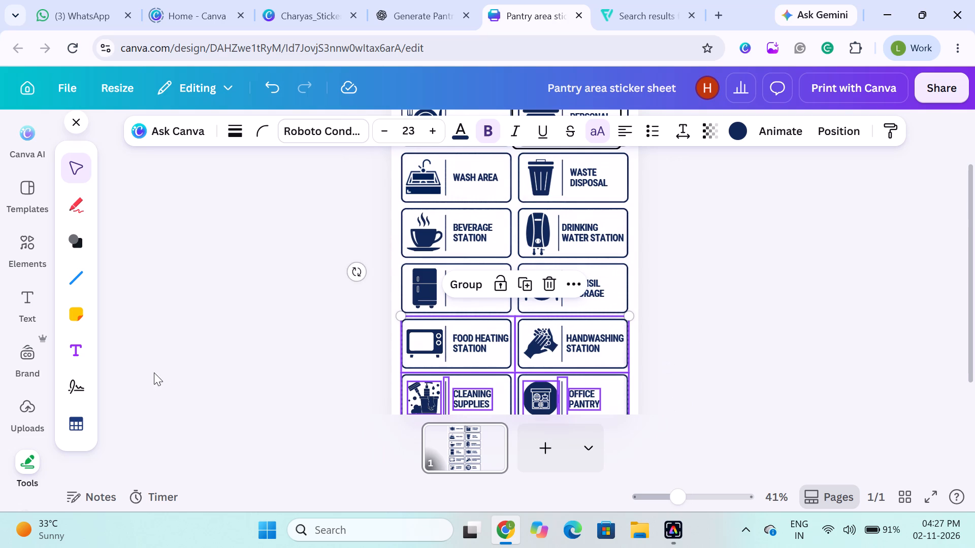
drag(158, 372, 172, 372)
scroll(418, 382, down, 1)
drag(669, 419, 538, 352)
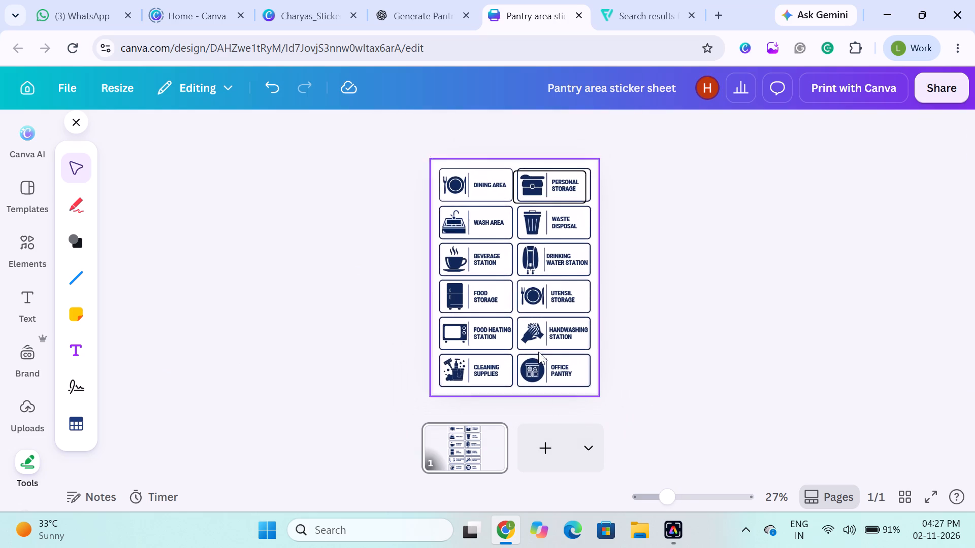
drag(538, 352, 466, 150)
drag(600, 403, 388, 167)
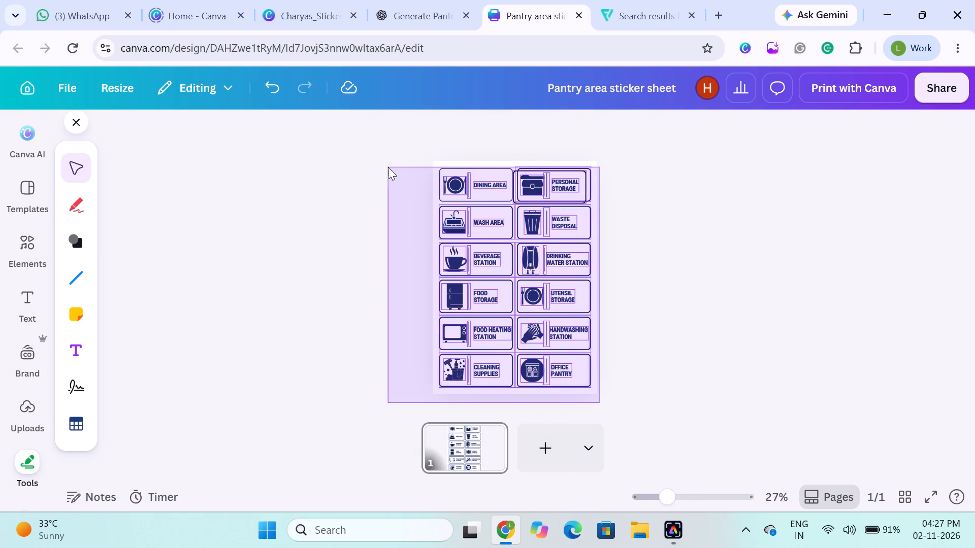
click(406, 262)
Move the separate navy frame from the Personal Storage label onto the Wash Area label, aligned with its frame.
scroll(460, 211, up, 1)
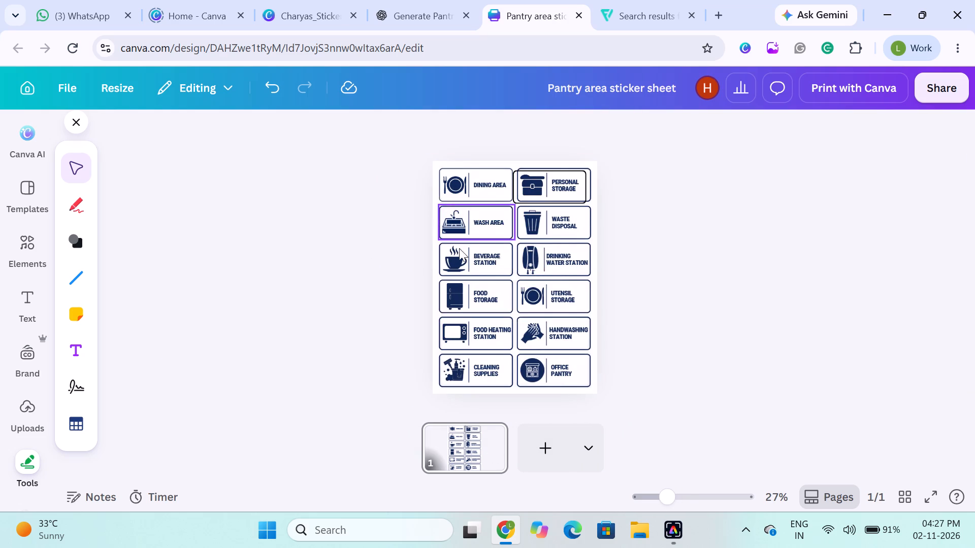
scroll(459, 248, up, 1)
scroll(497, 226, up, 1)
scroll(486, 318, up, 1)
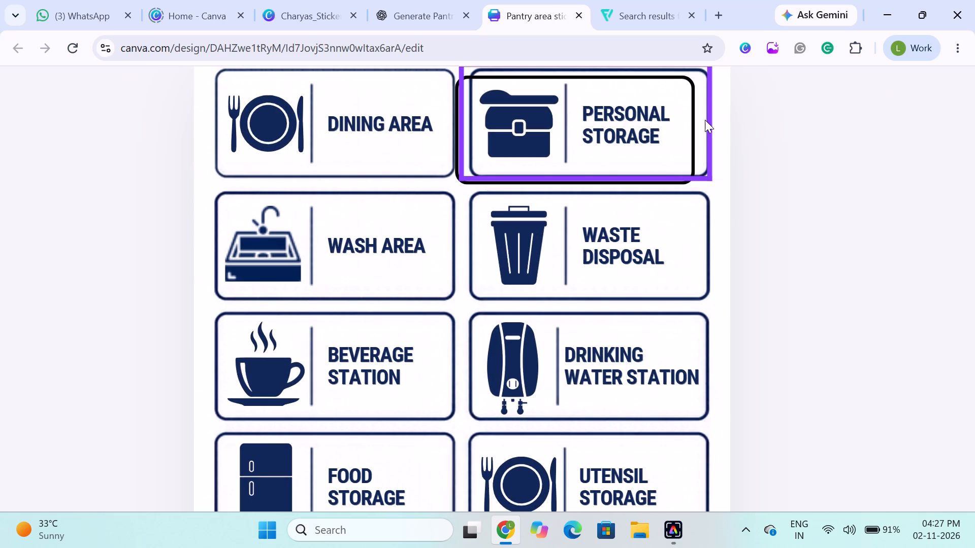
drag(704, 120, 449, 226)
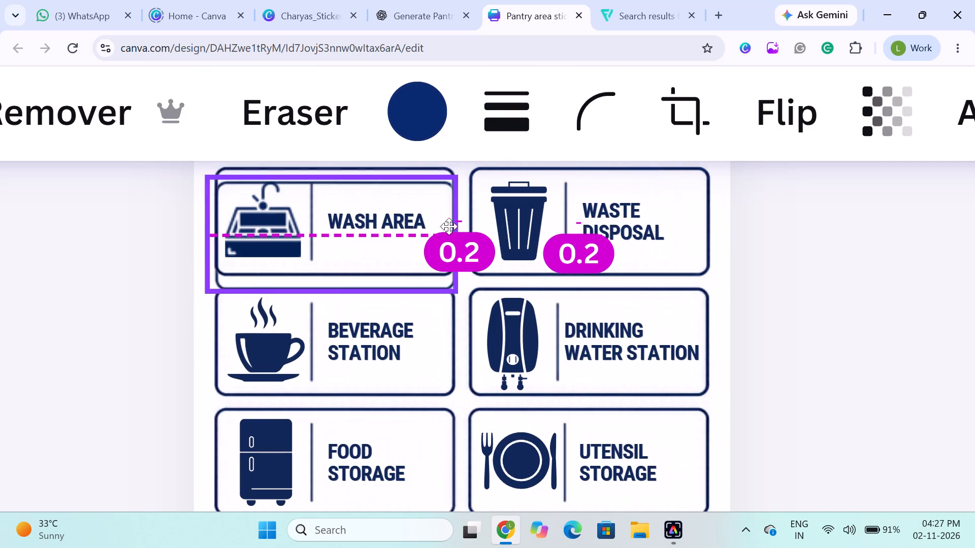
drag(449, 226, 451, 218)
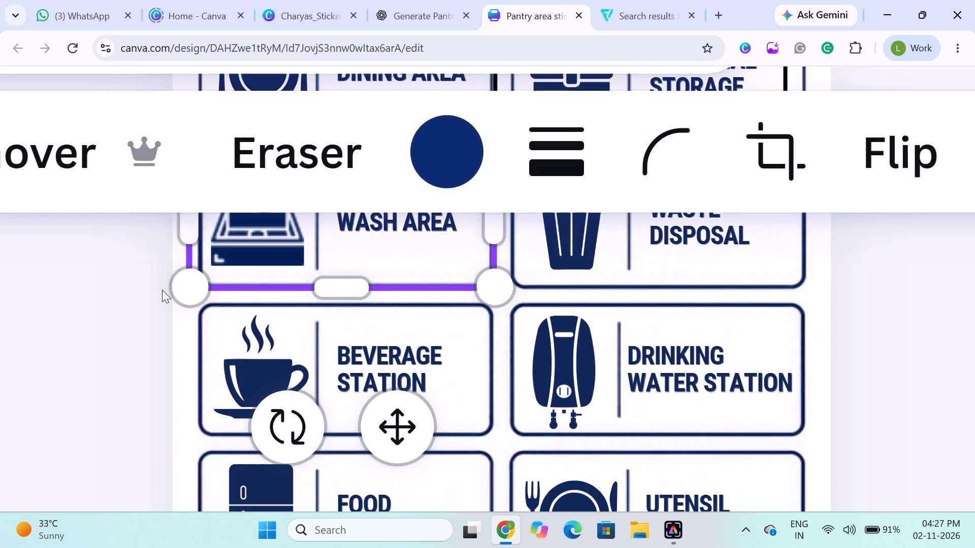
scroll(661, 490, down, 2)
ctrl+scroll(647, 433, down, 5)
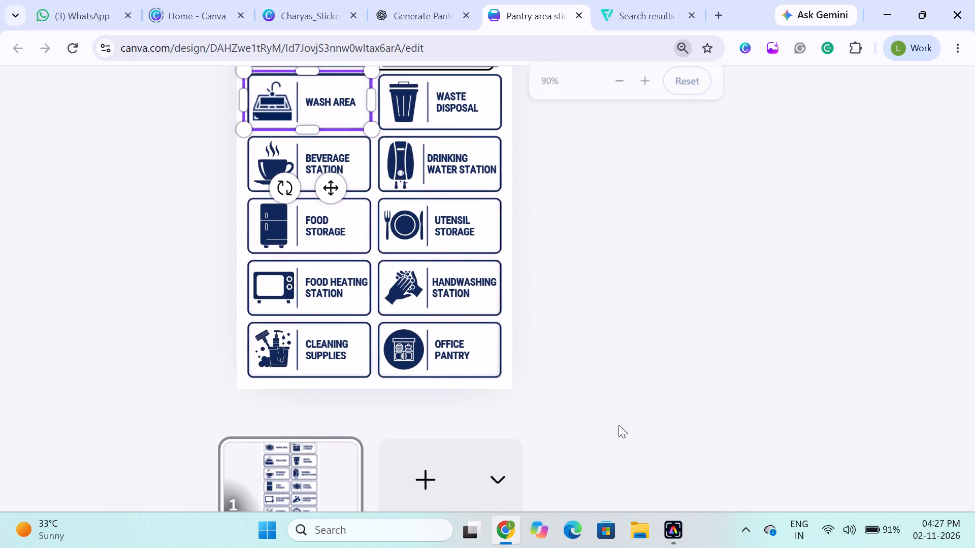
click(684, 75)
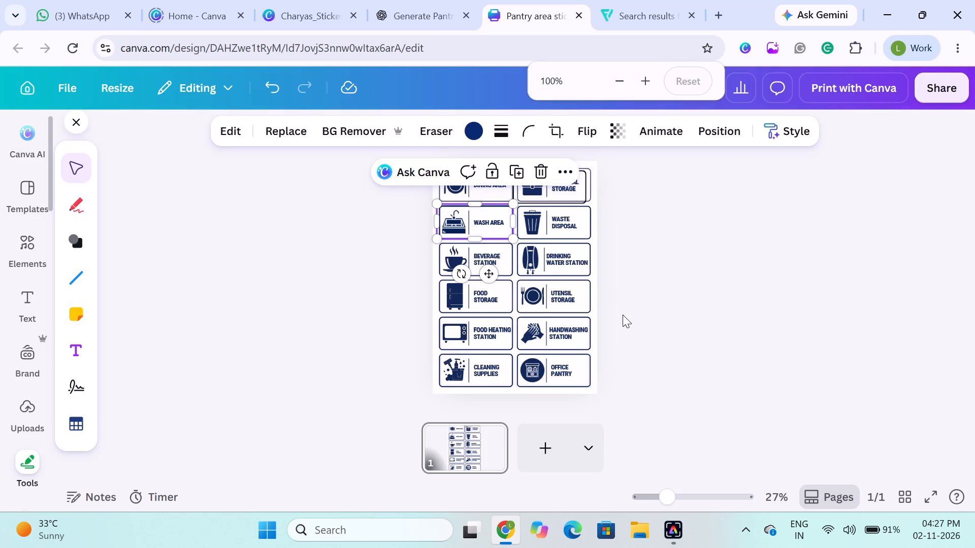
drag(671, 499, 695, 495)
scroll(427, 281, up, 3)
click(237, 338)
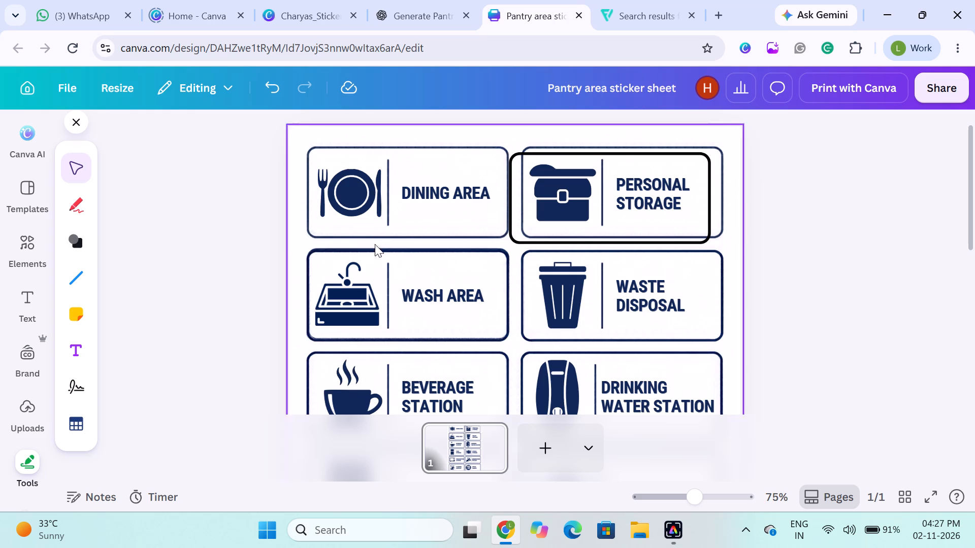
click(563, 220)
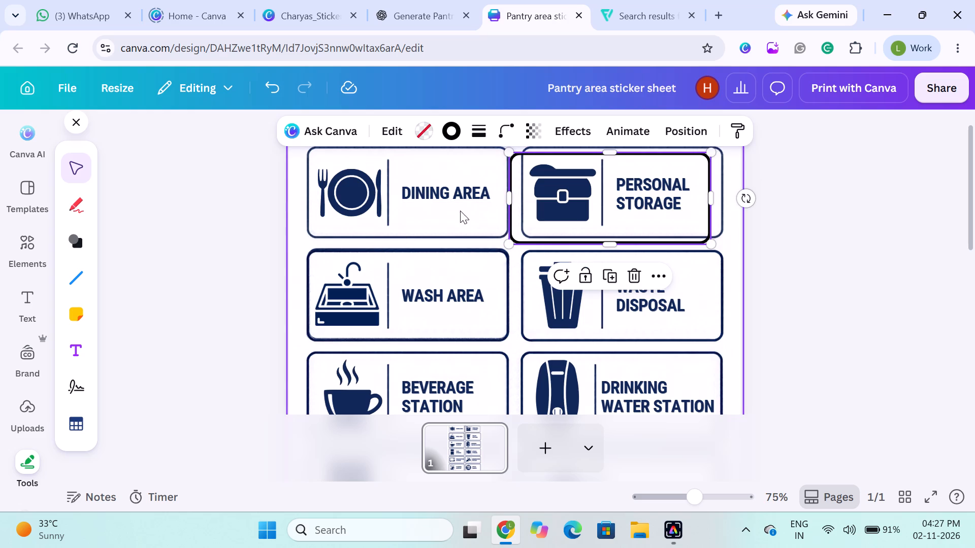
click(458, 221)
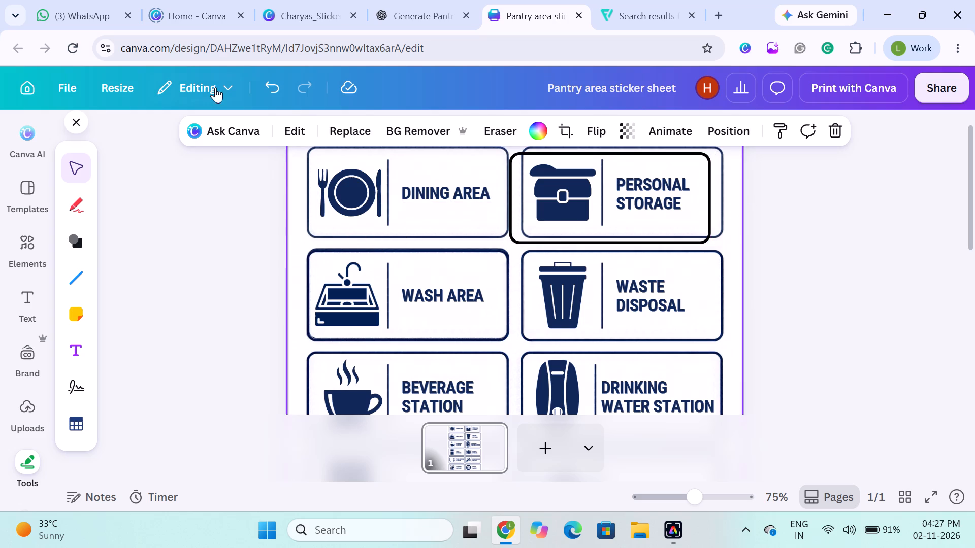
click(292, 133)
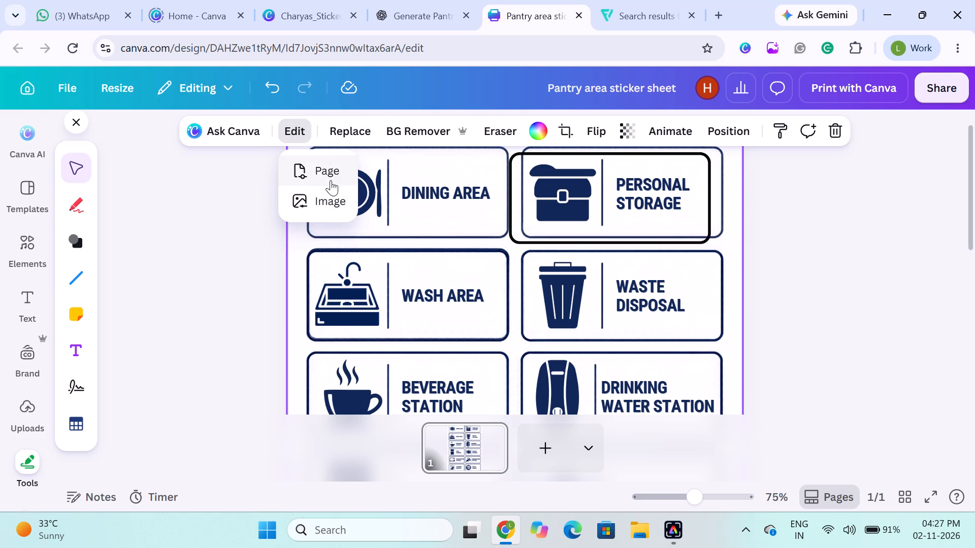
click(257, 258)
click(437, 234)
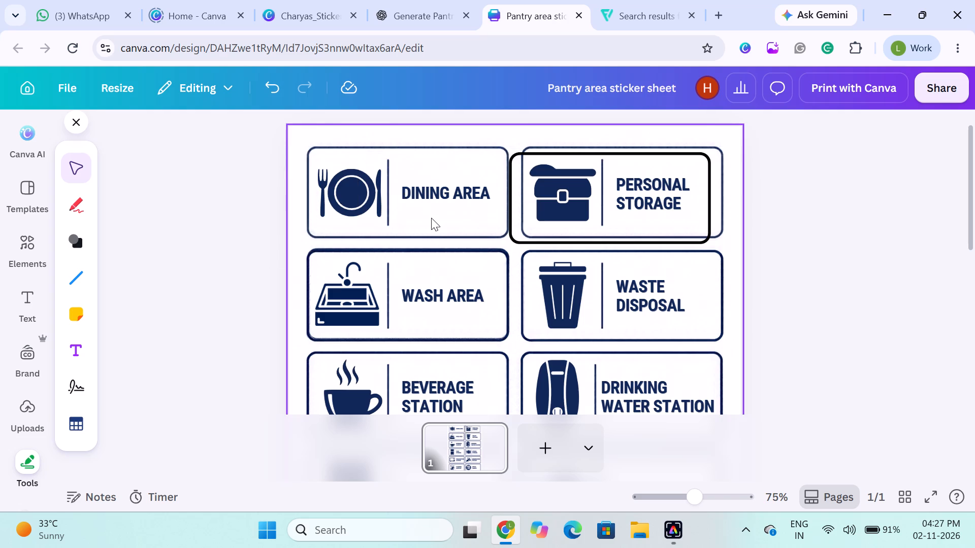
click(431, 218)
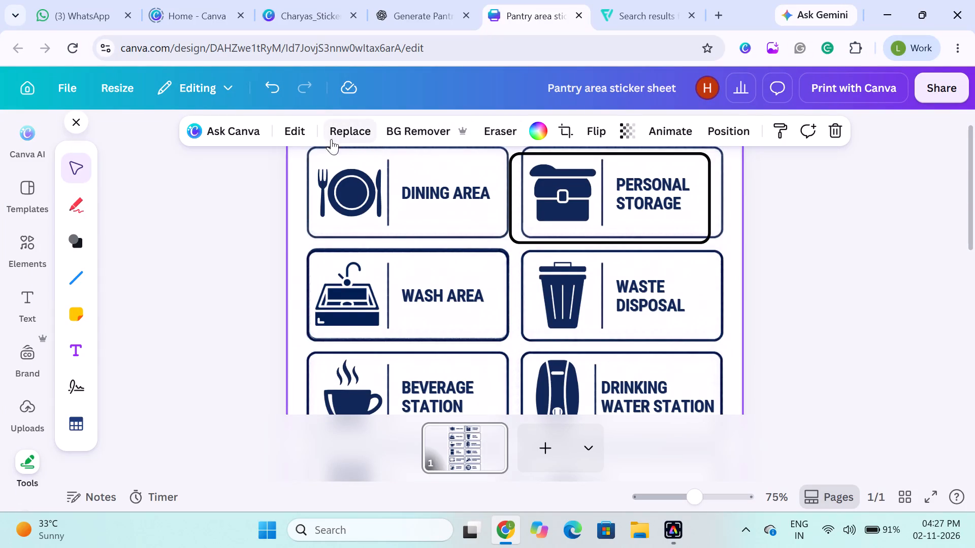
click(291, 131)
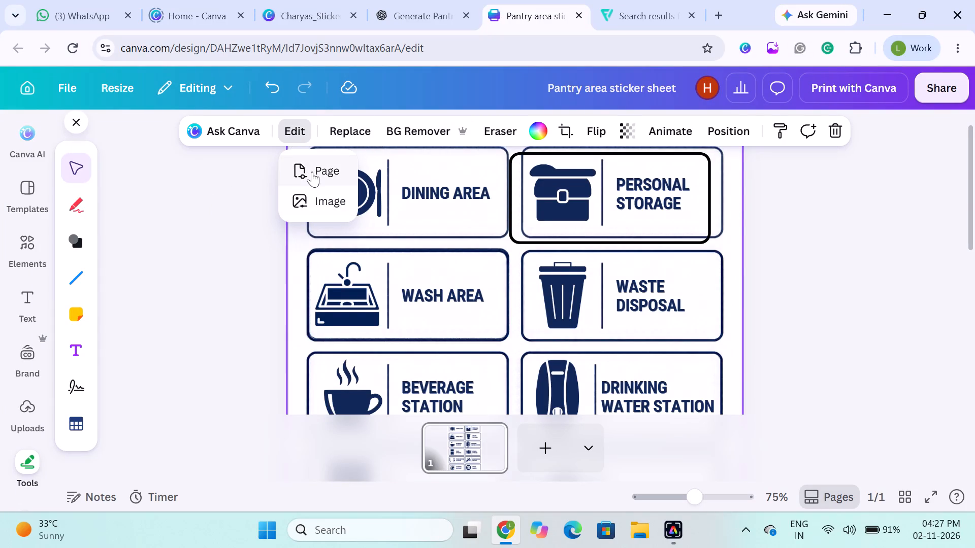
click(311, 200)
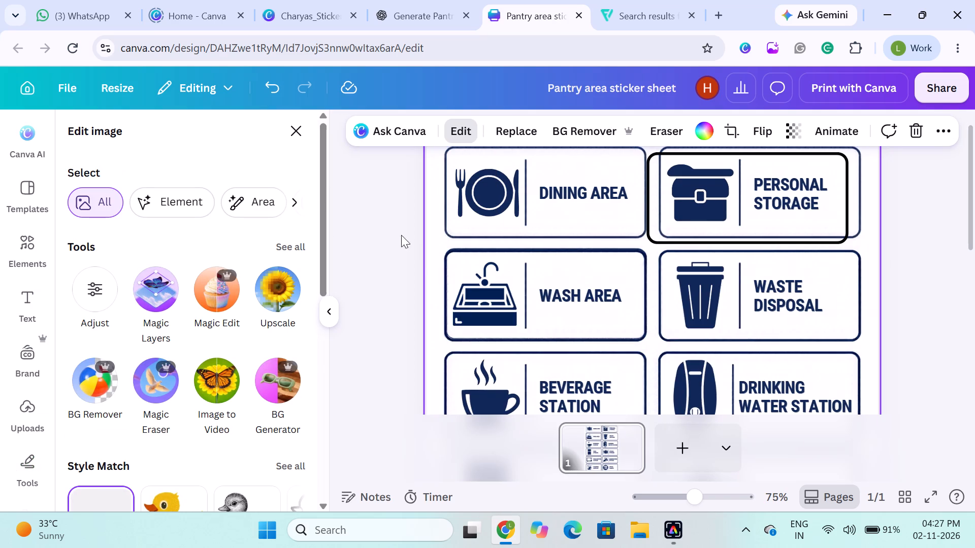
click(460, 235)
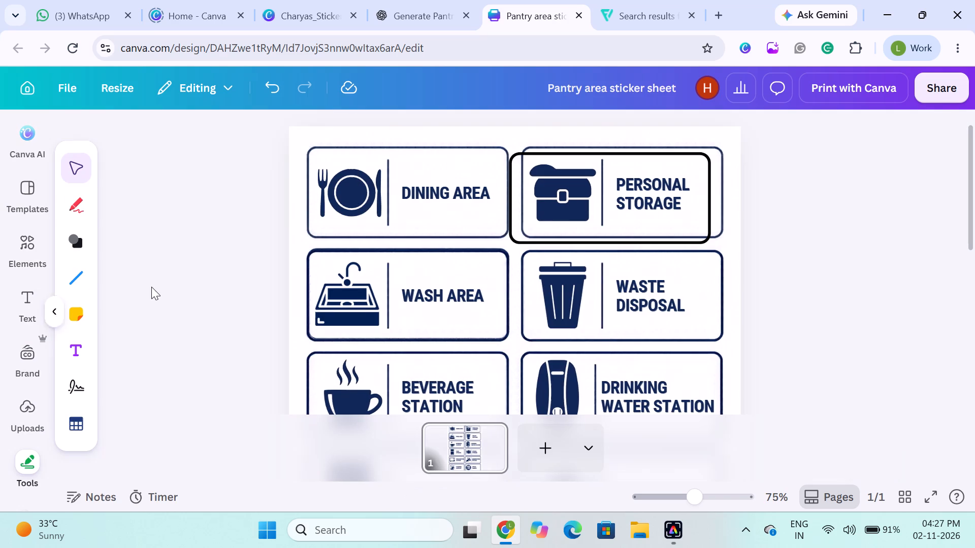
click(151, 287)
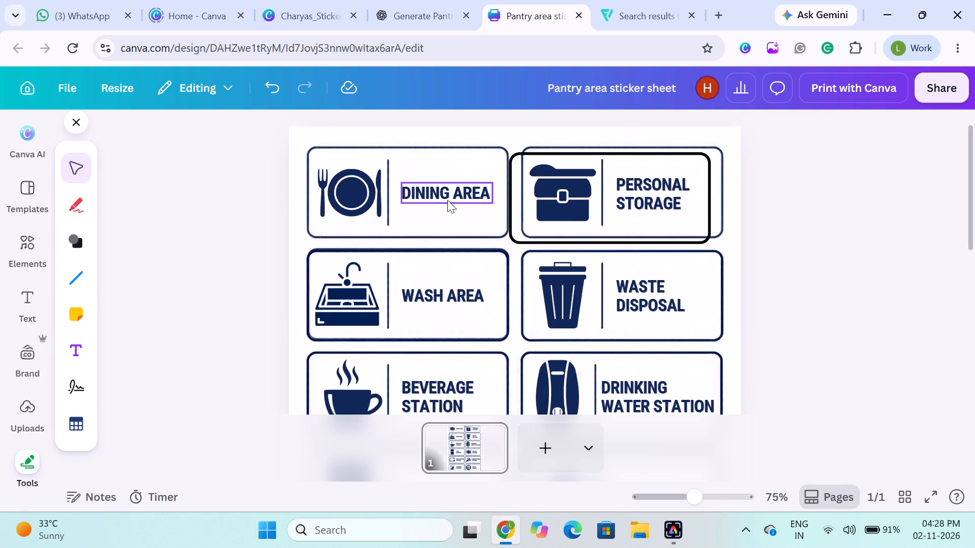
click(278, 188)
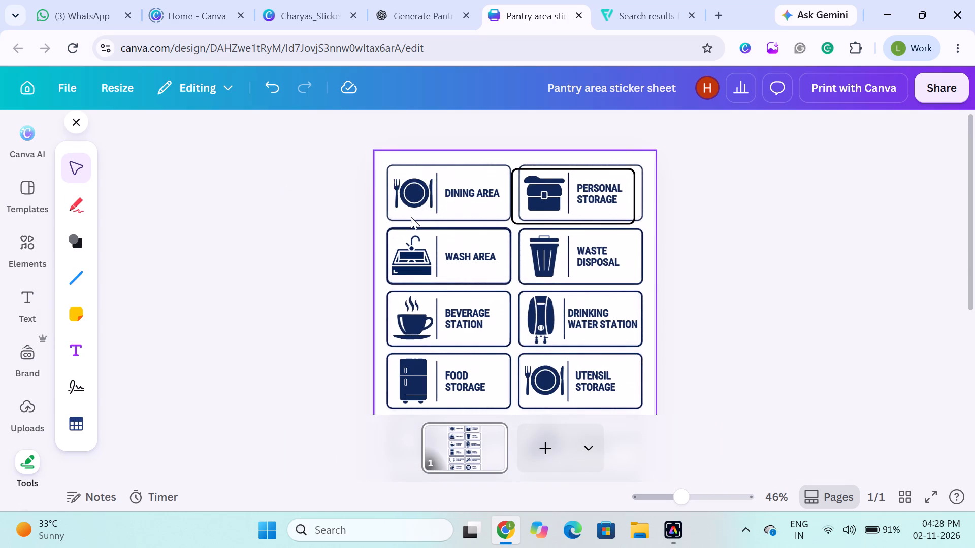
Split the sheet's full-page background image into editable layers with Magic Layers.
click(409, 235)
click(308, 132)
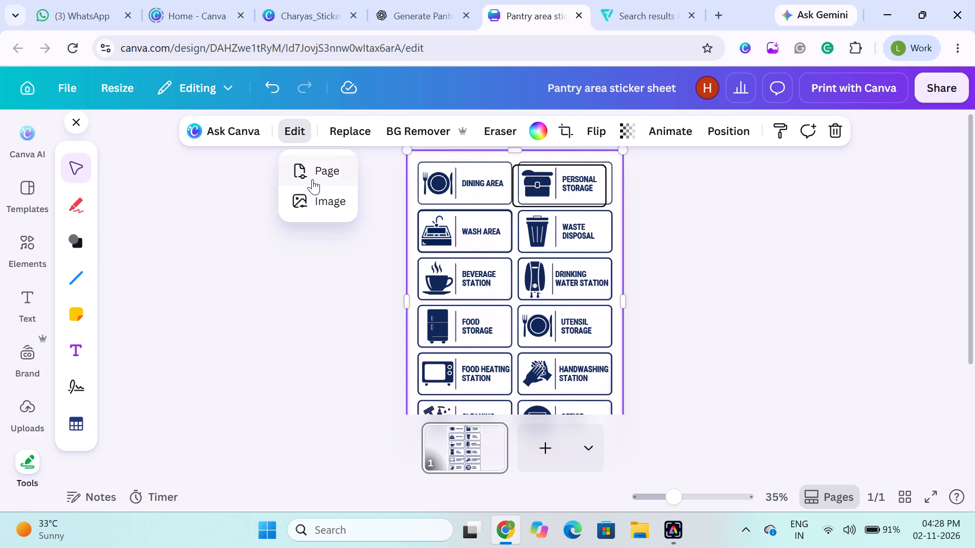
click(312, 193)
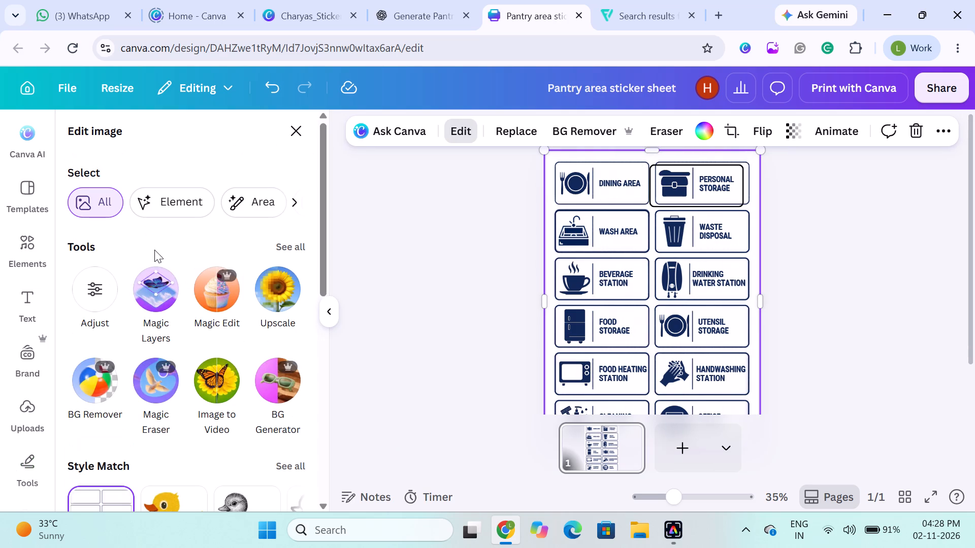
click(152, 300)
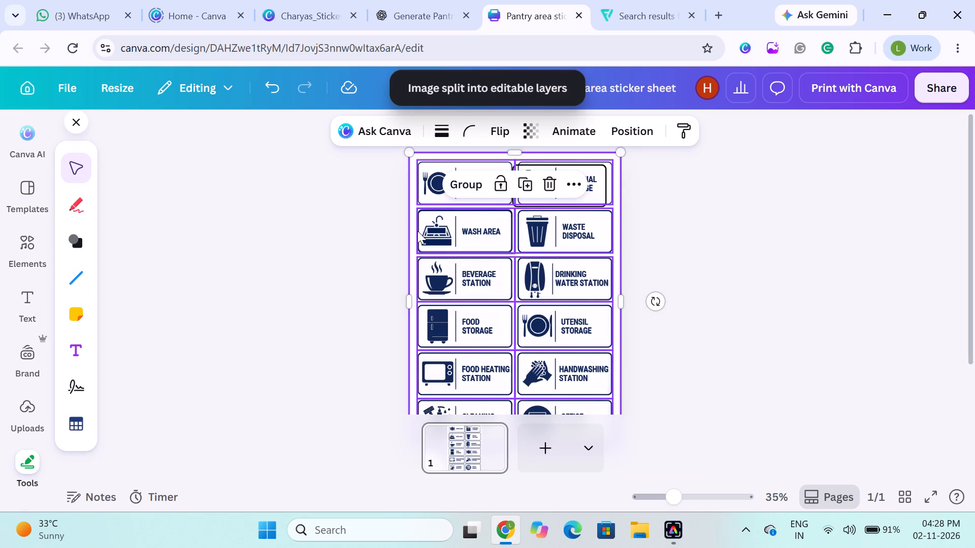
Delete the navy rounded frame around the Dining Area label.
click(391, 239)
scroll(529, 205, up, 1)
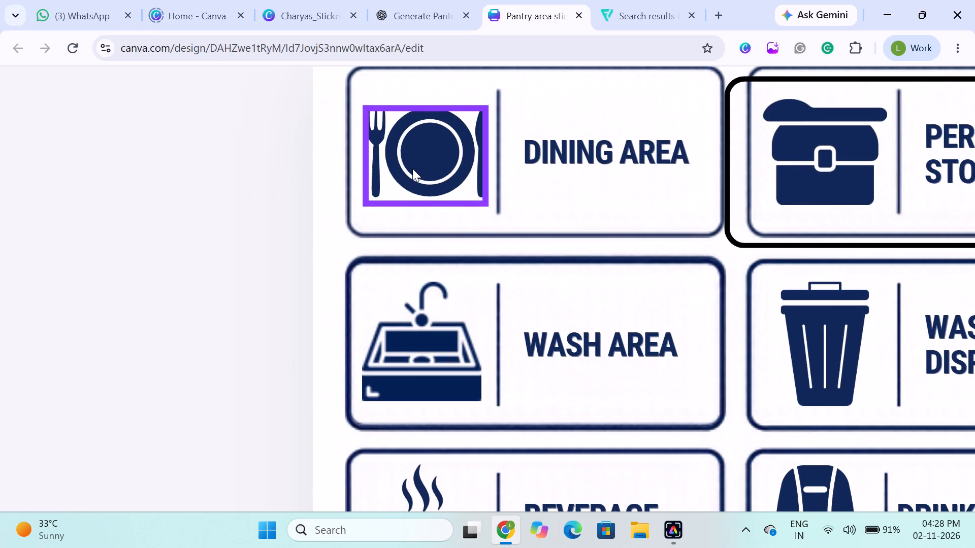
scroll(584, 309, down, 5)
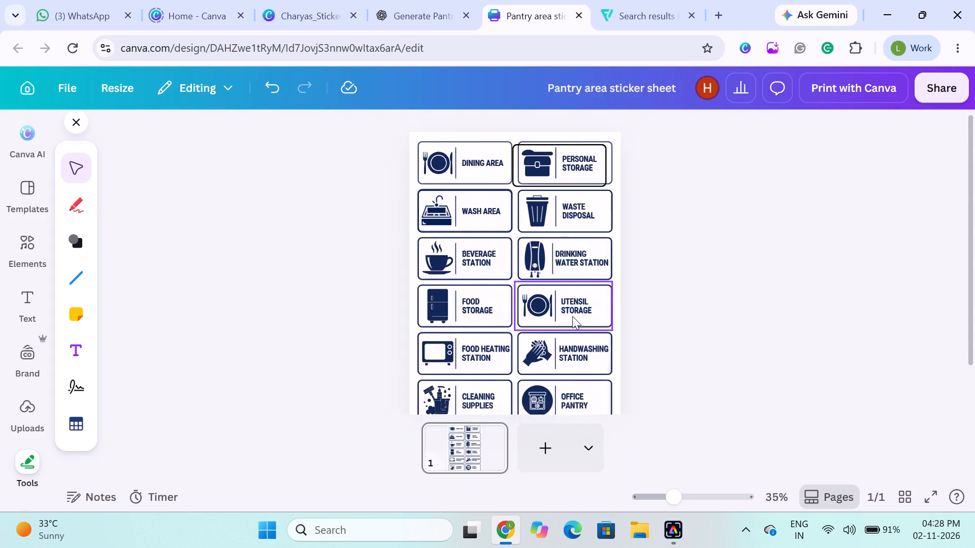
drag(753, 501, 761, 499)
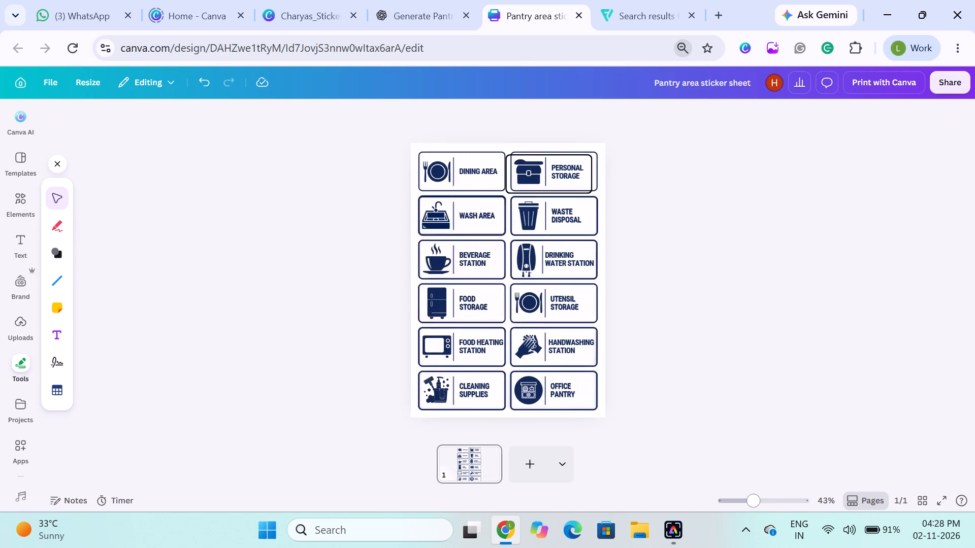
drag(761, 499, 745, 495)
scroll(601, 322, up, 1)
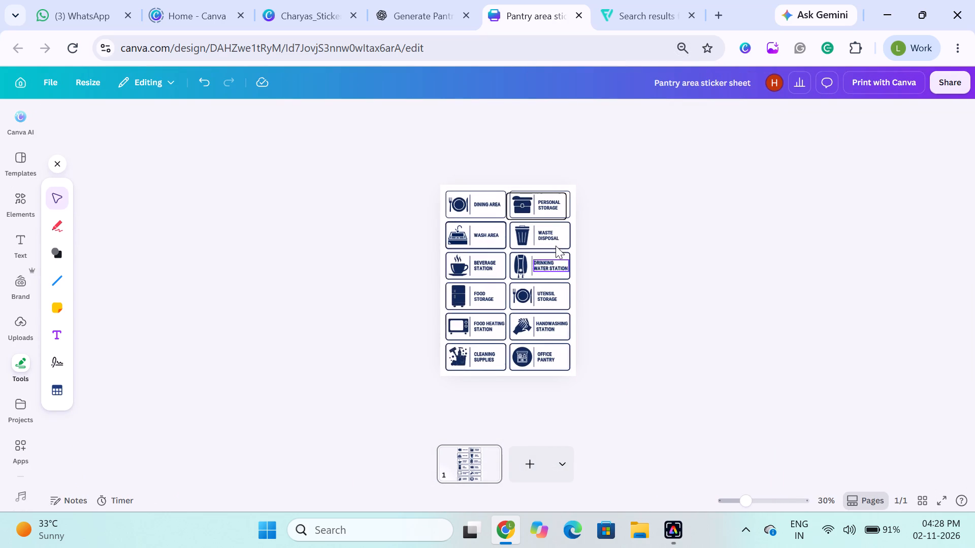
scroll(556, 246, up, 1)
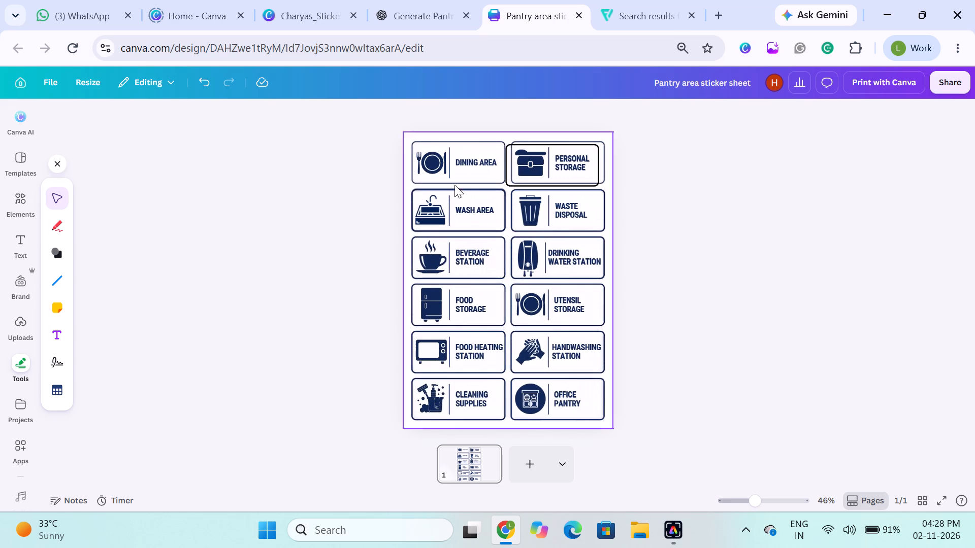
click(461, 178)
key(BackSpace)
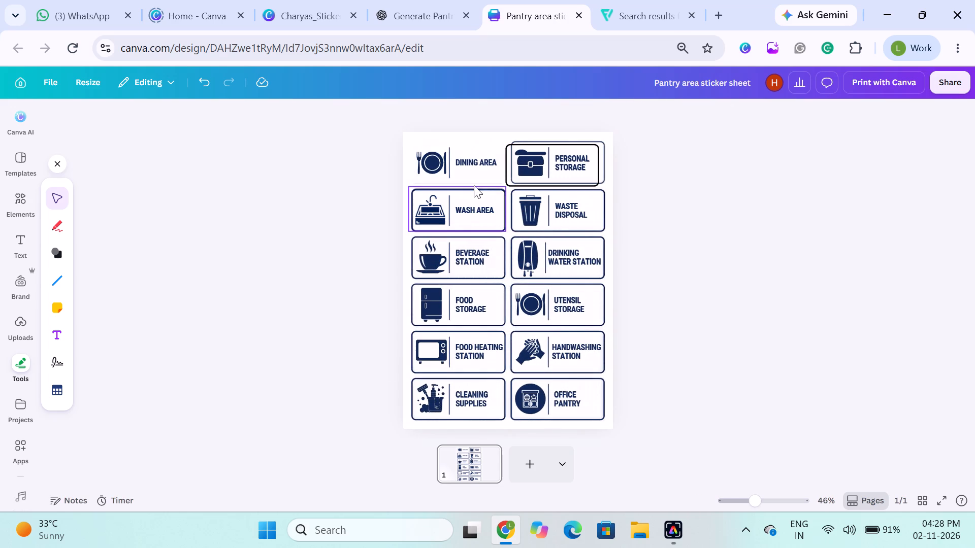
click(474, 185)
click(316, 195)
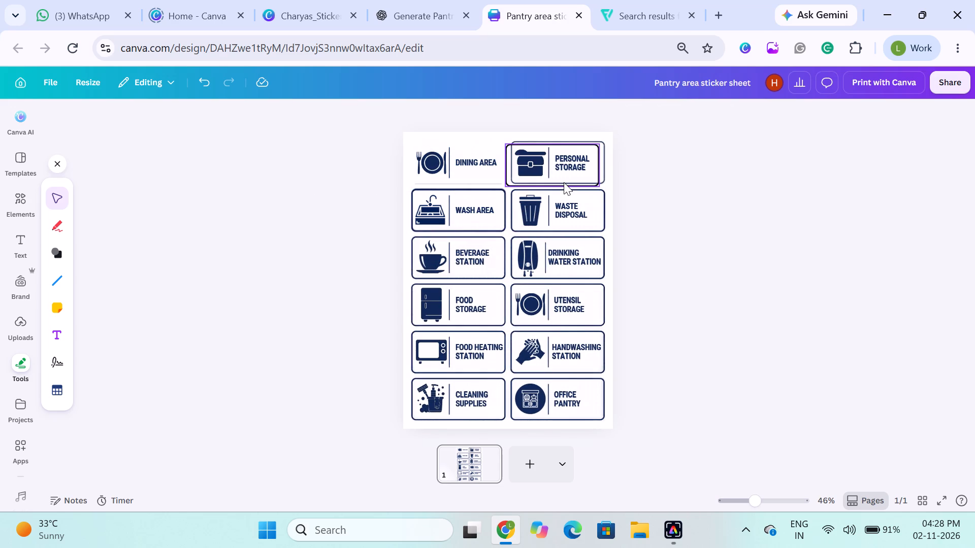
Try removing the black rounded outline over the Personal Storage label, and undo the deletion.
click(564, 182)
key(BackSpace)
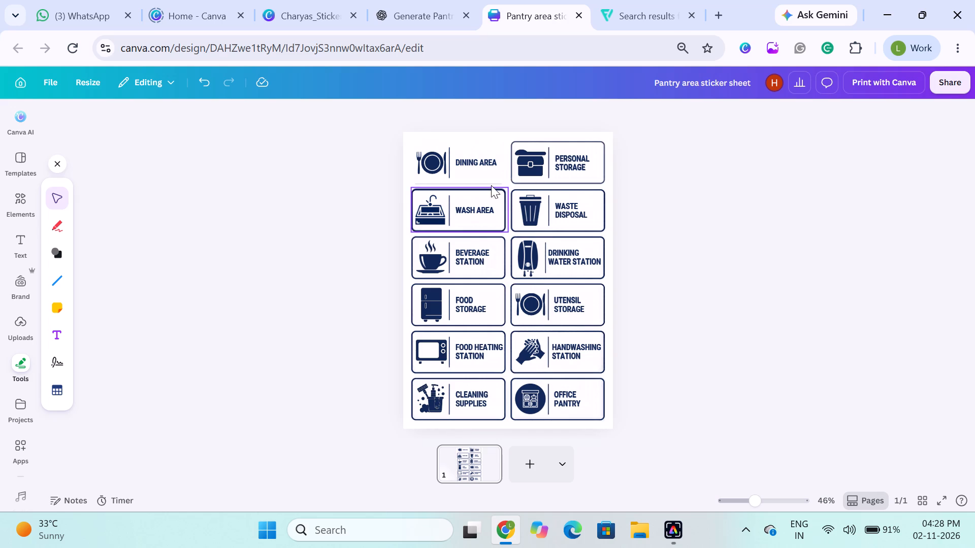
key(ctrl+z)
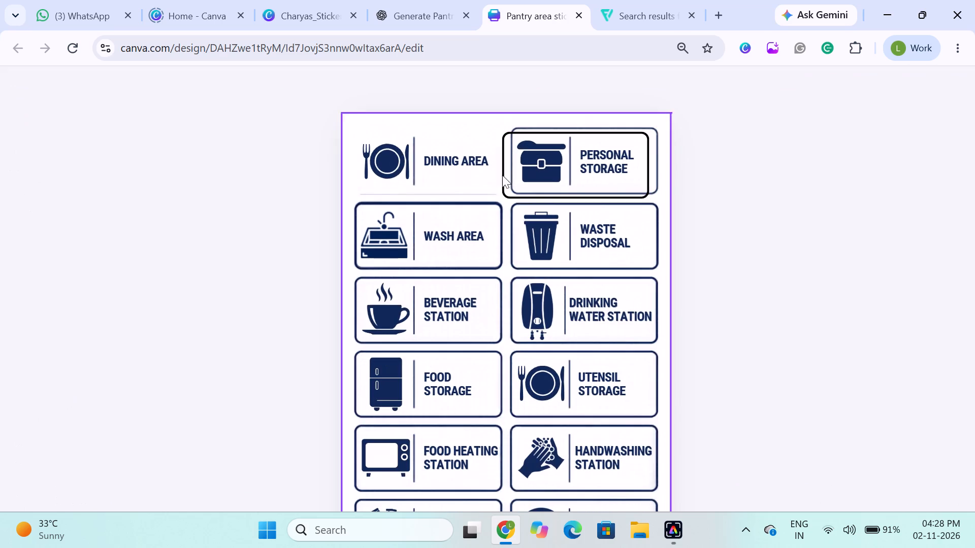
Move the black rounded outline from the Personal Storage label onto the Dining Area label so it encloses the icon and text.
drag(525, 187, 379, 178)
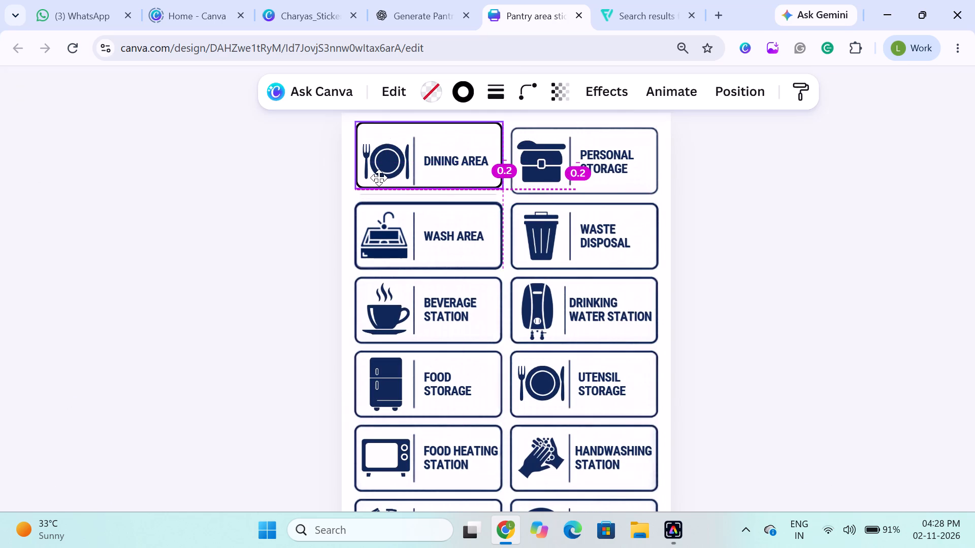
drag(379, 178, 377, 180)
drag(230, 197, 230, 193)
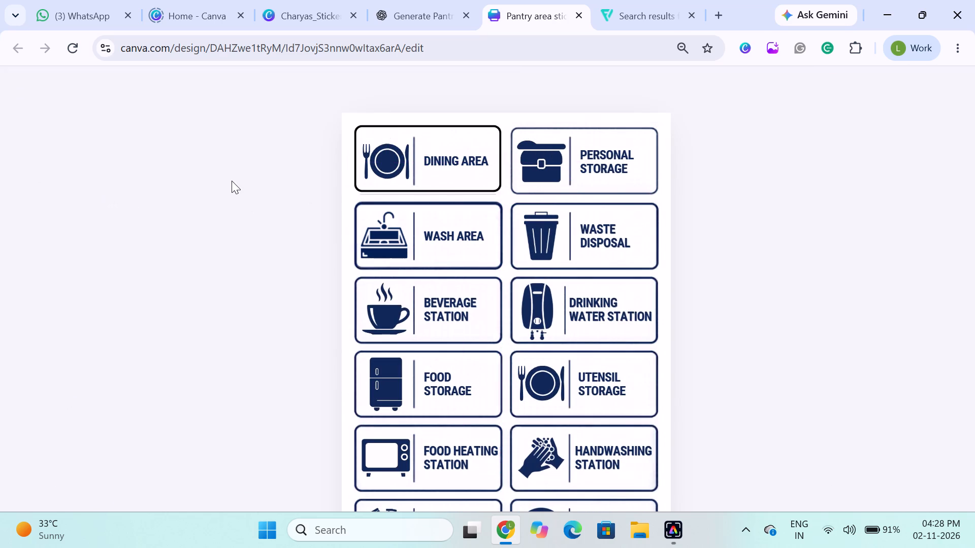
Delete the Personal Storage label's navy frame and the overlapping frame layers on the Waste Disposal and Wash Area labels.
click(578, 188)
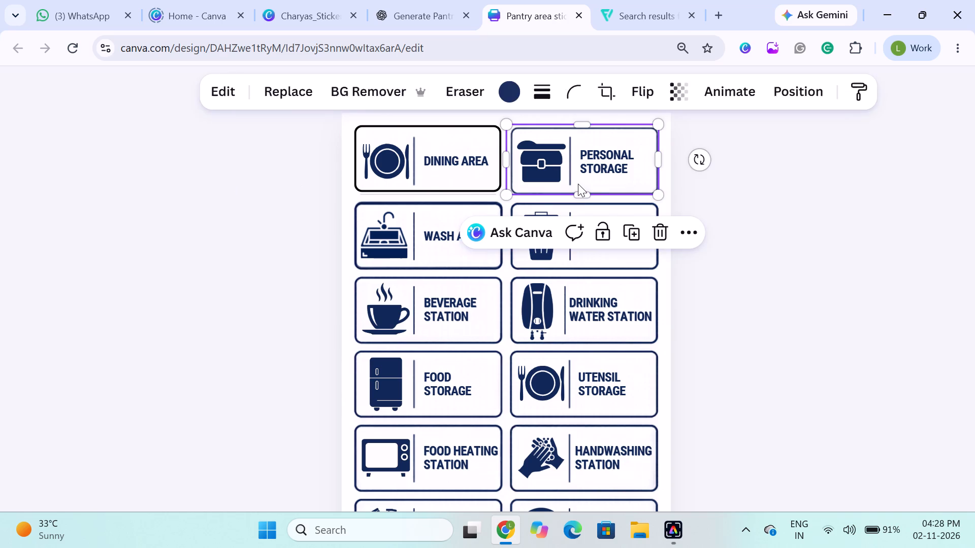
key(BackSpace)
click(578, 256)
key(BackSpace)
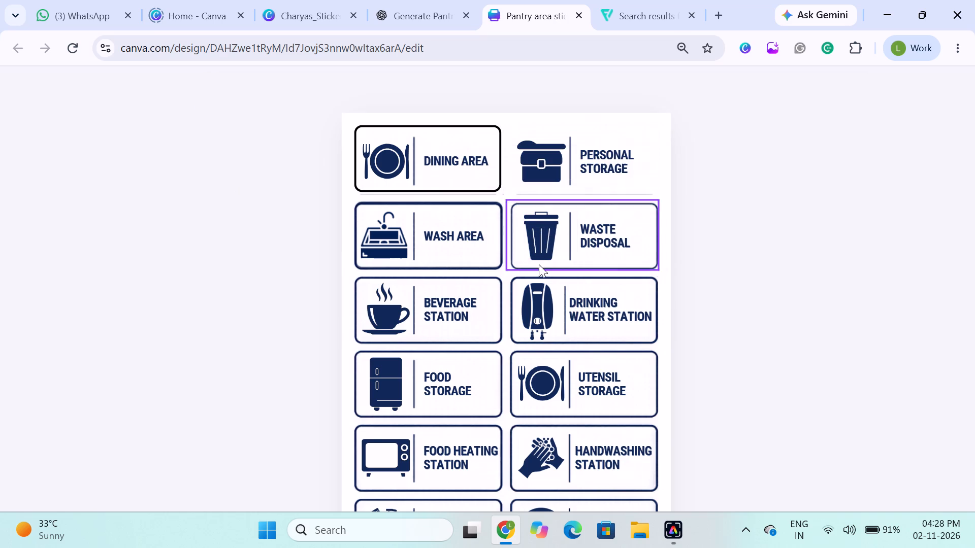
click(487, 264)
key(BackSpace)
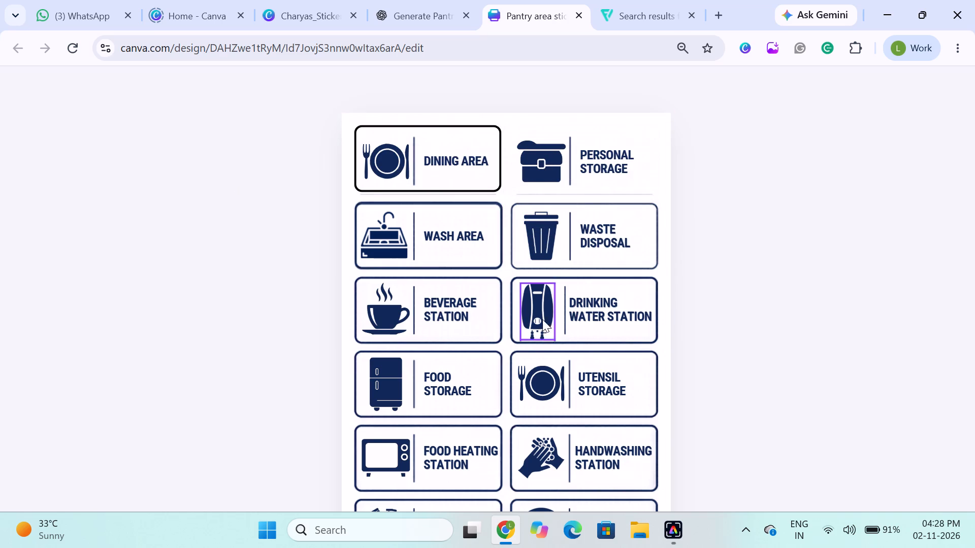
click(168, 232)
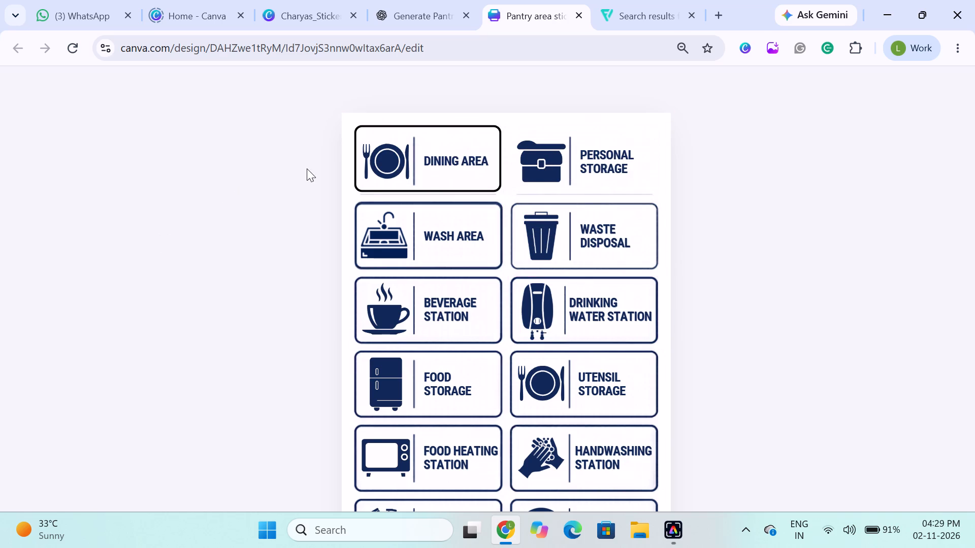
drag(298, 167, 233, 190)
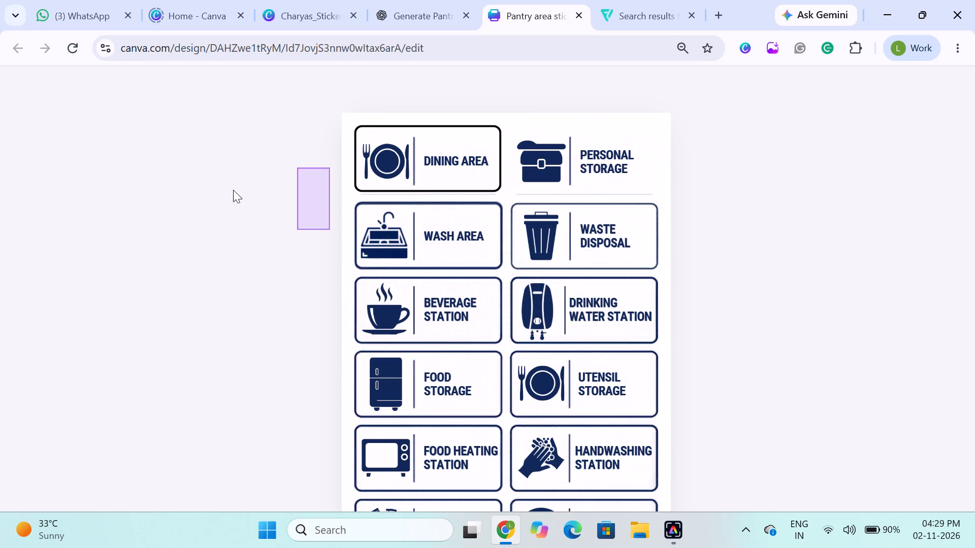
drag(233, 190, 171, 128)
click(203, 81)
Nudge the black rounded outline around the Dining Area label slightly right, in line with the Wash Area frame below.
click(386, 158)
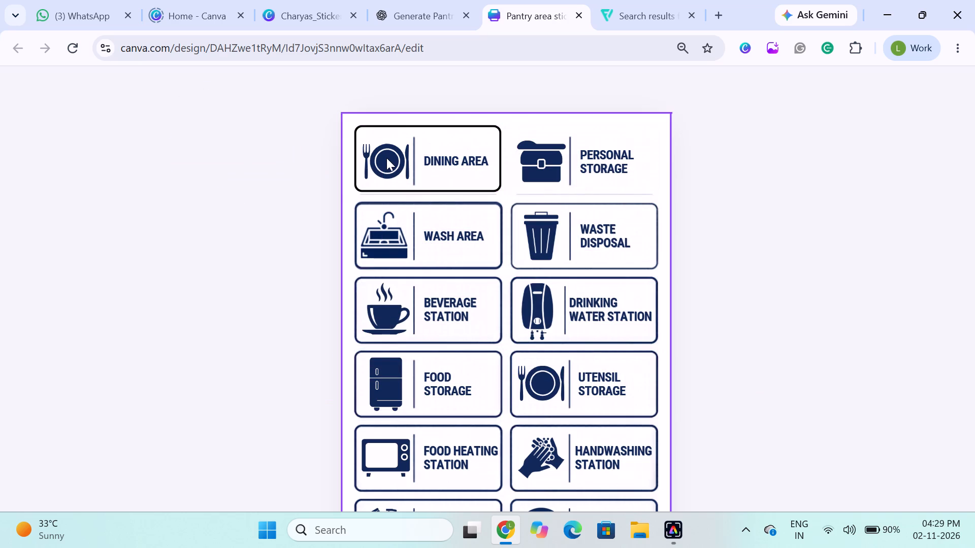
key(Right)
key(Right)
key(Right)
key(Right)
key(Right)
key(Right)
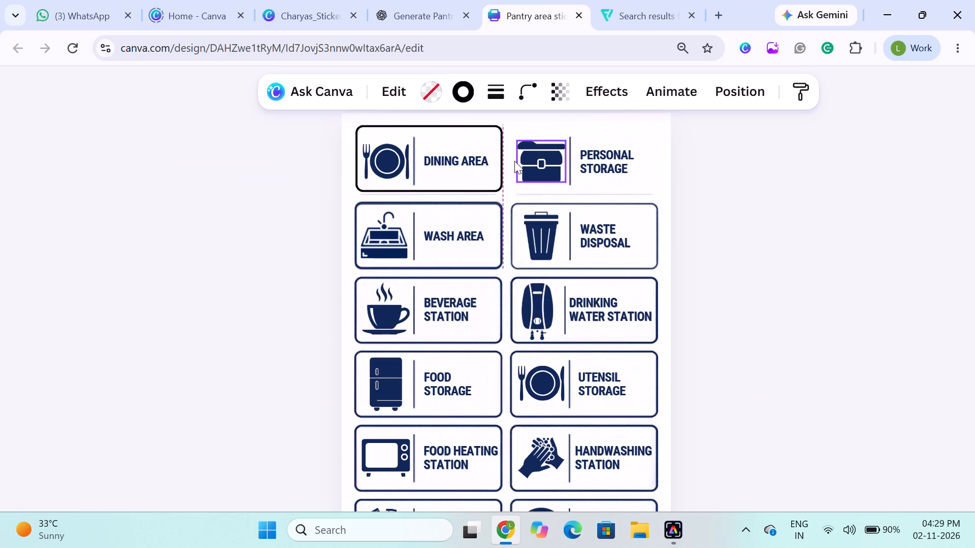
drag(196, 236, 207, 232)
Move the black rounded outline up off the Dining Area label, partly past the top edge of the page.
drag(453, 172, 500, 179)
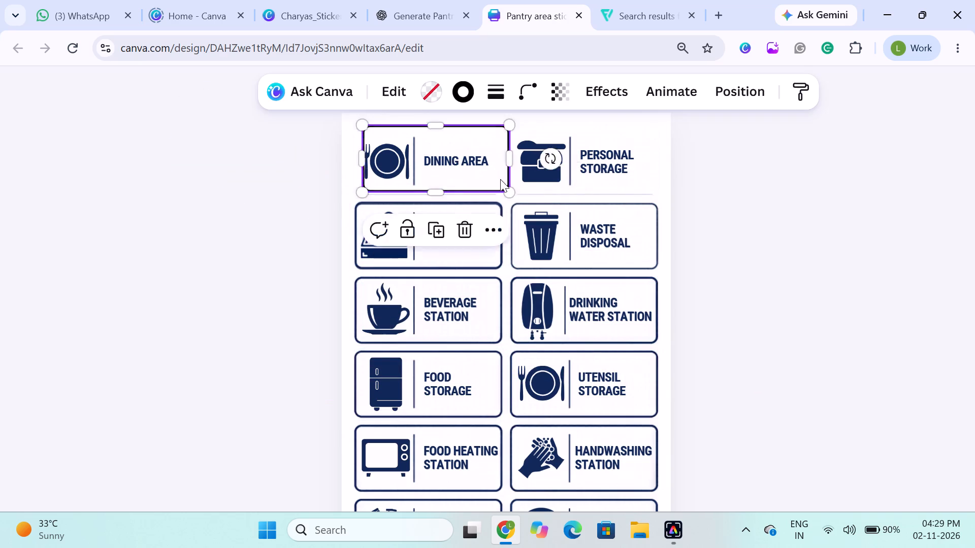
drag(500, 179, 522, 106)
click(188, 219)
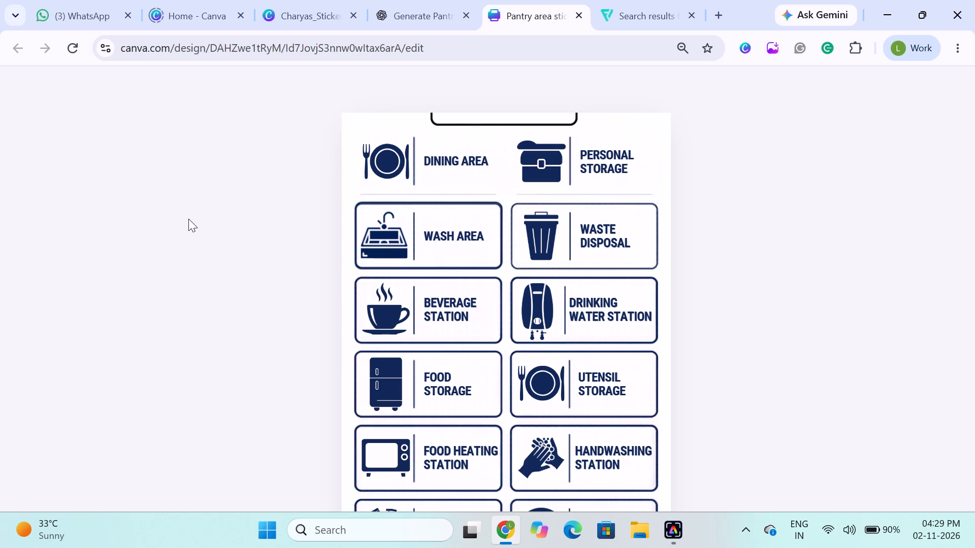
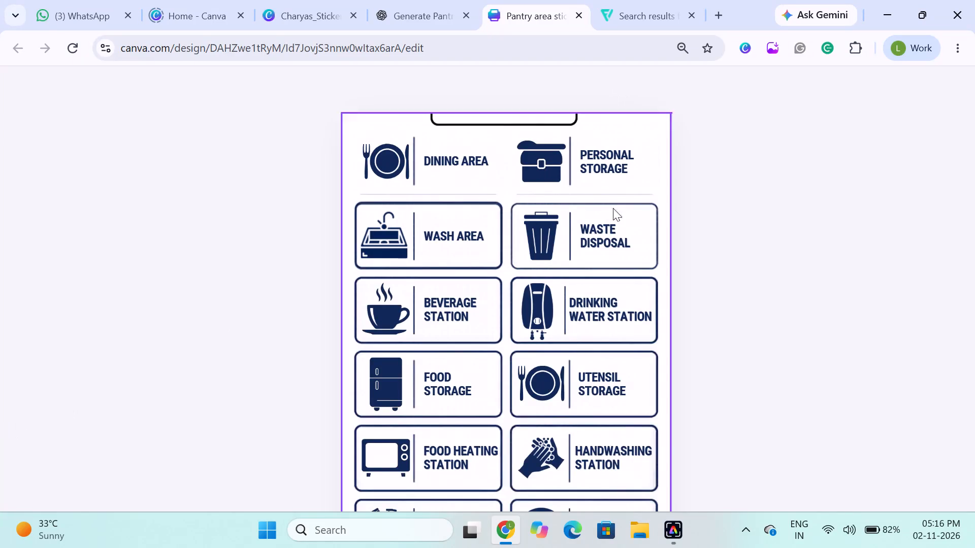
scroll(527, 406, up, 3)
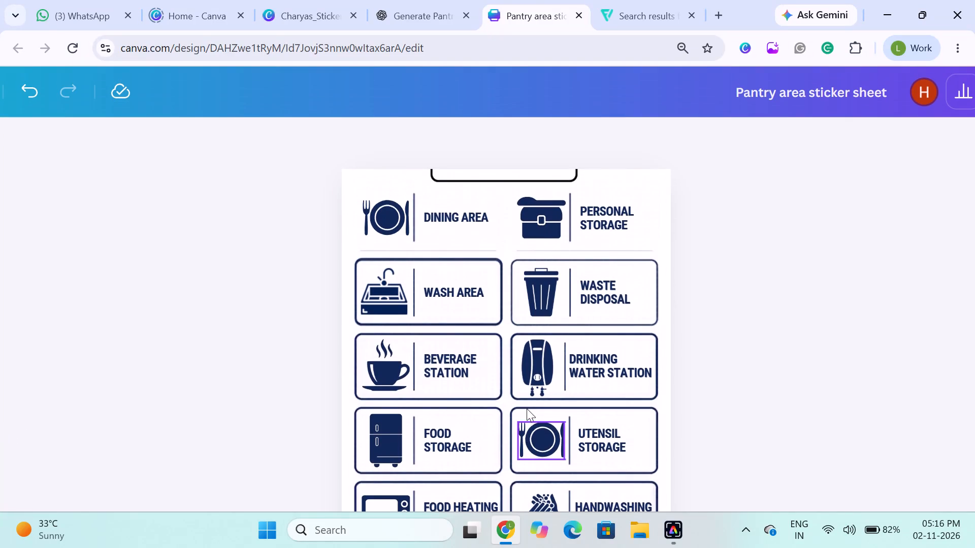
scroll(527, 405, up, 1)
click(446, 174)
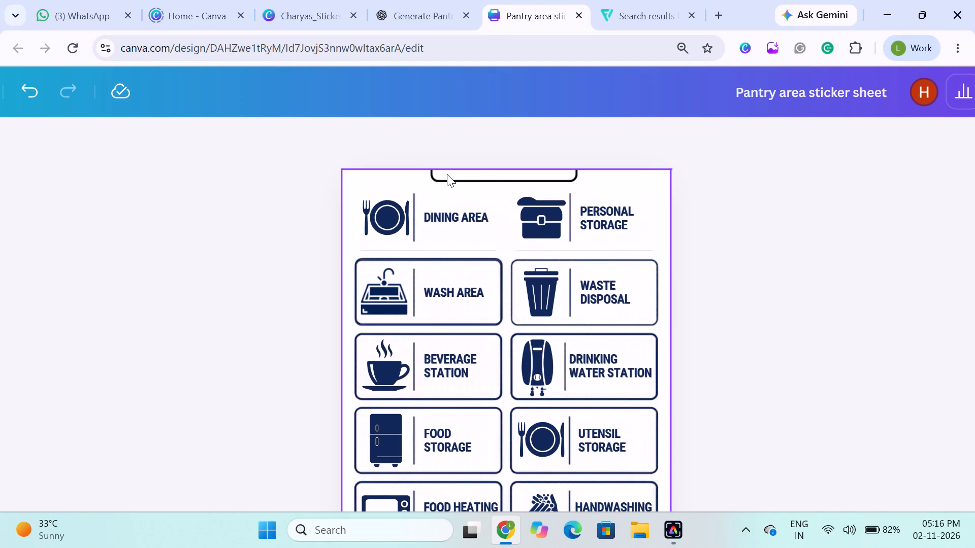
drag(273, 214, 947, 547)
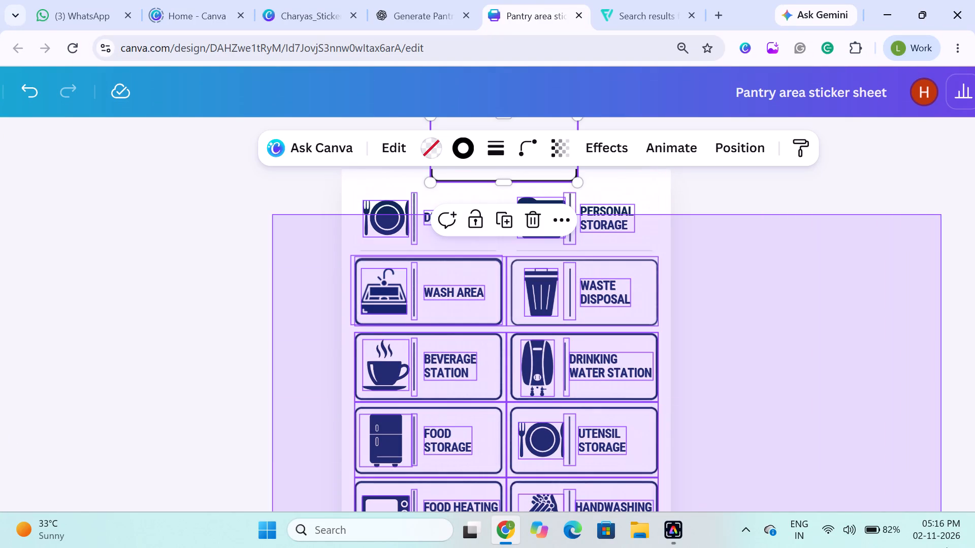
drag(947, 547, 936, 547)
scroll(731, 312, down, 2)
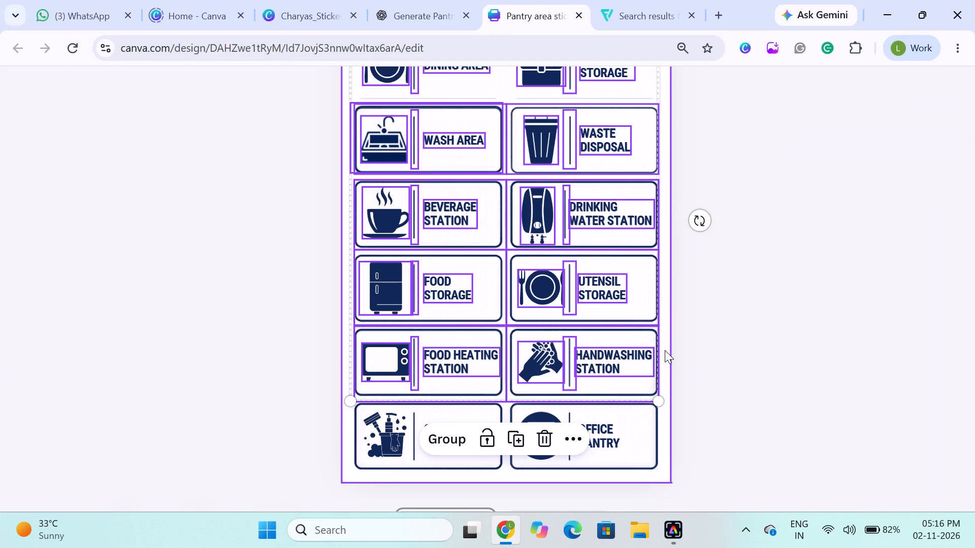
Undo the last move of the black rounded outline to put it back around the Dining Area label.
key(ctrl+z)
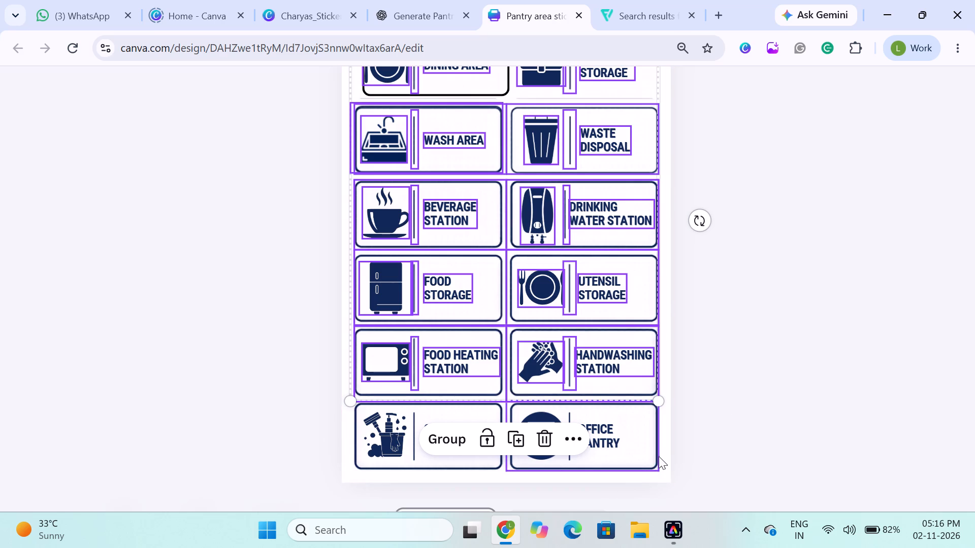
click(722, 435)
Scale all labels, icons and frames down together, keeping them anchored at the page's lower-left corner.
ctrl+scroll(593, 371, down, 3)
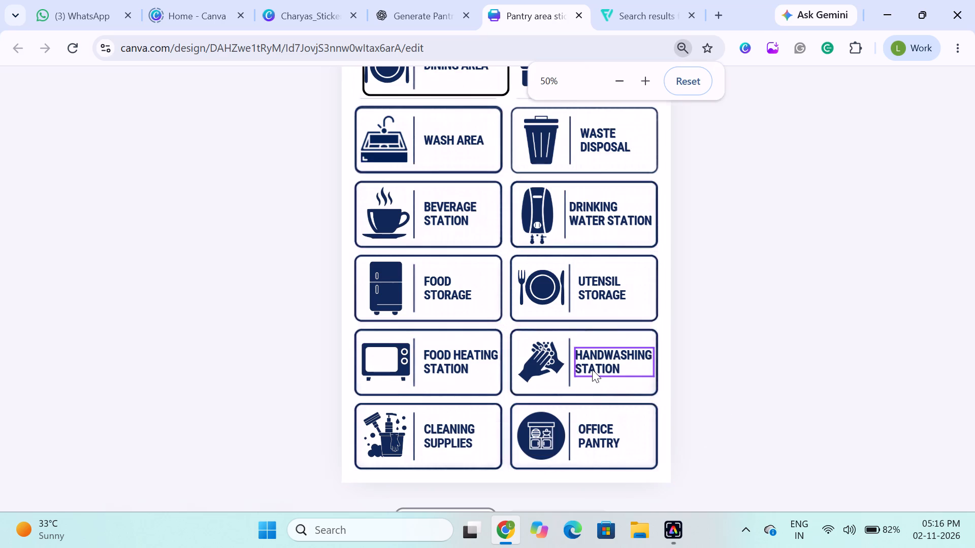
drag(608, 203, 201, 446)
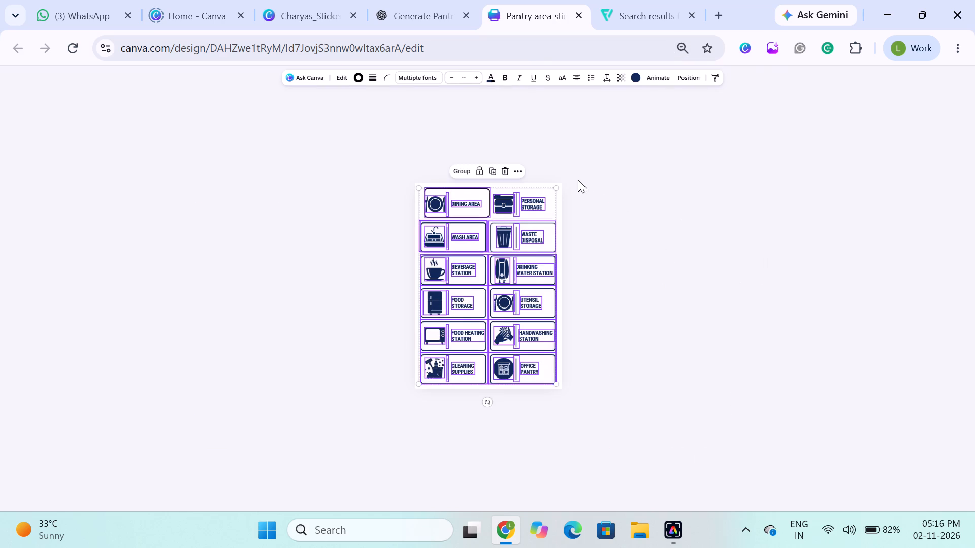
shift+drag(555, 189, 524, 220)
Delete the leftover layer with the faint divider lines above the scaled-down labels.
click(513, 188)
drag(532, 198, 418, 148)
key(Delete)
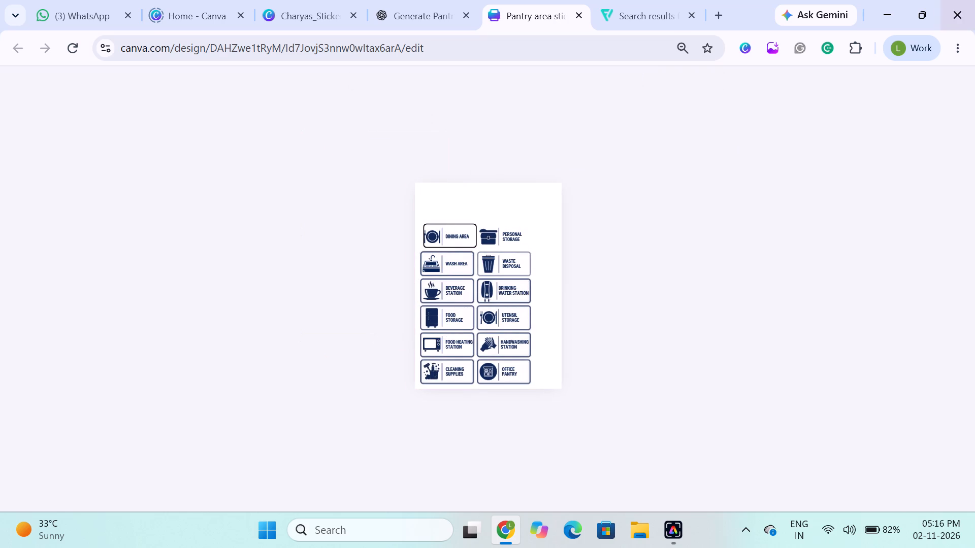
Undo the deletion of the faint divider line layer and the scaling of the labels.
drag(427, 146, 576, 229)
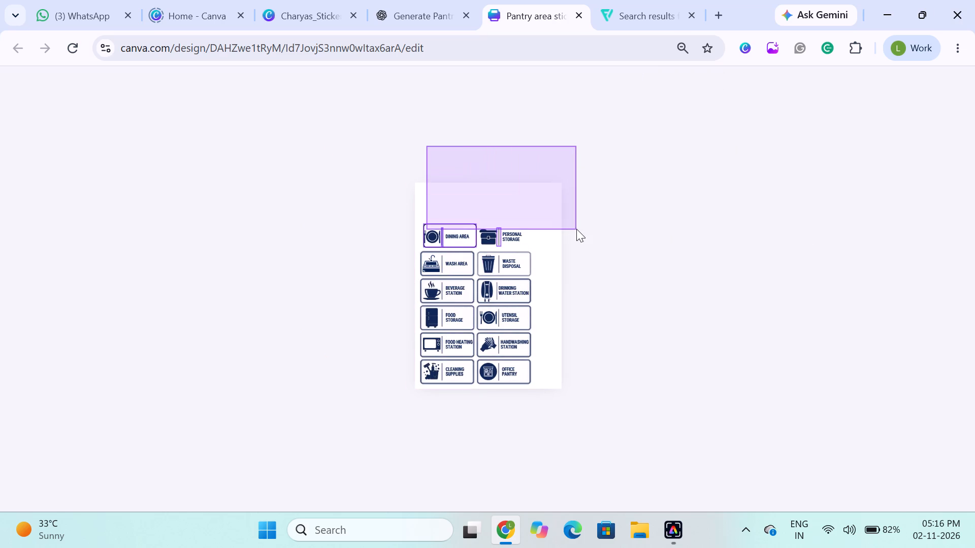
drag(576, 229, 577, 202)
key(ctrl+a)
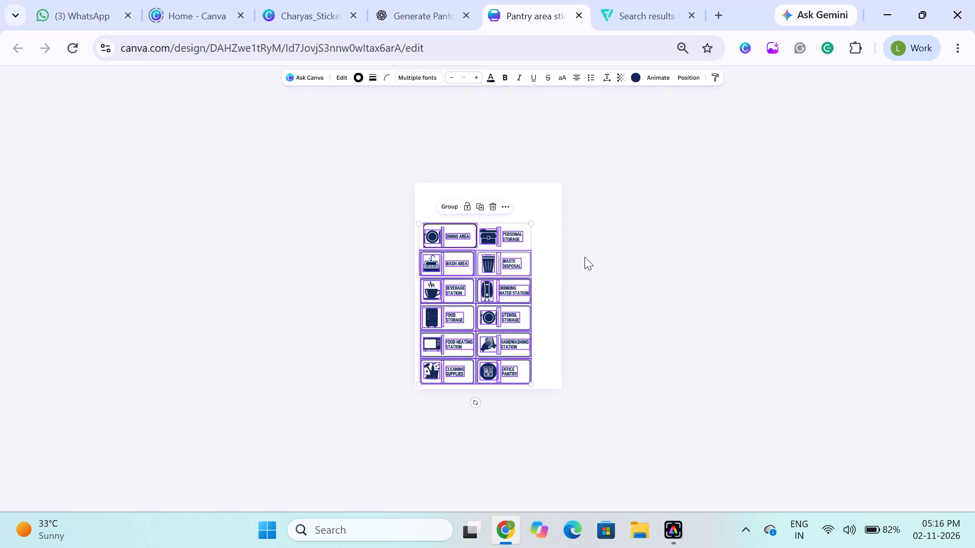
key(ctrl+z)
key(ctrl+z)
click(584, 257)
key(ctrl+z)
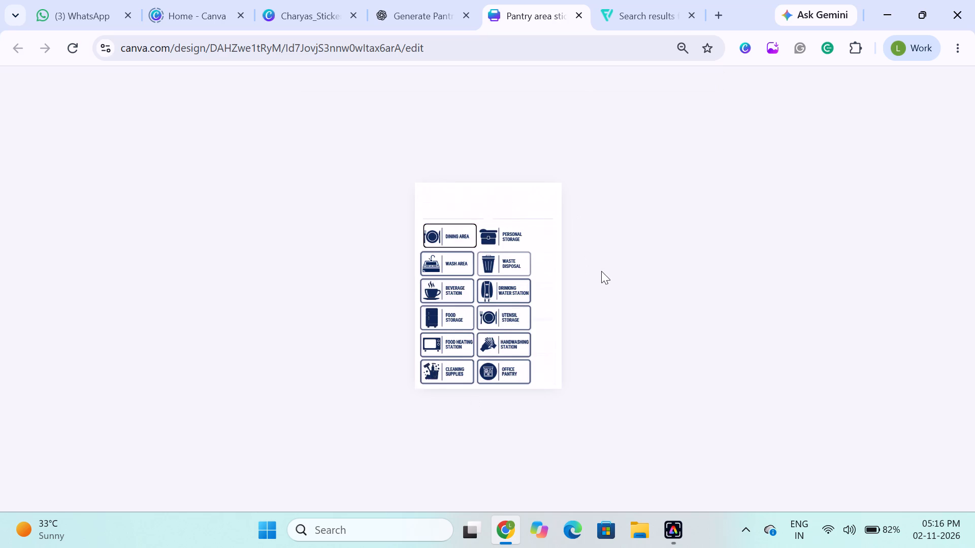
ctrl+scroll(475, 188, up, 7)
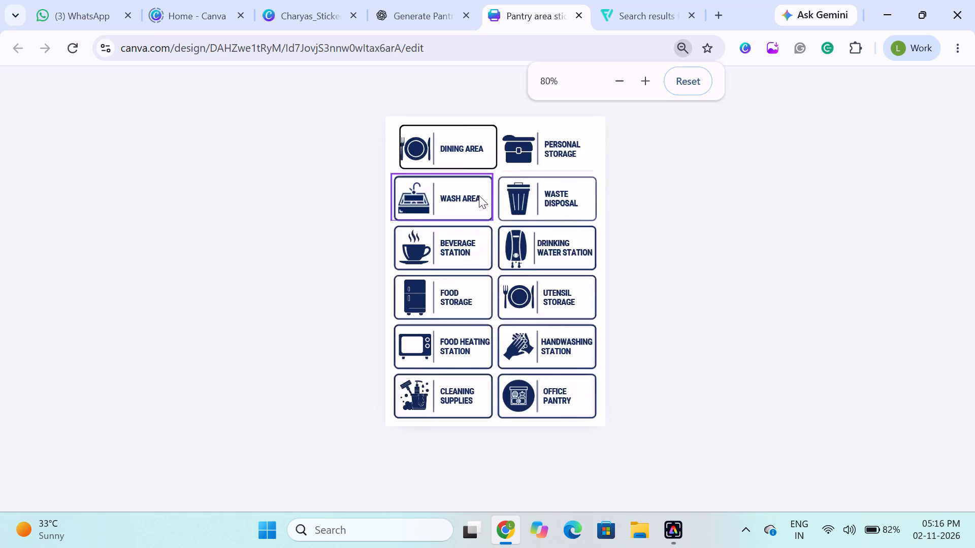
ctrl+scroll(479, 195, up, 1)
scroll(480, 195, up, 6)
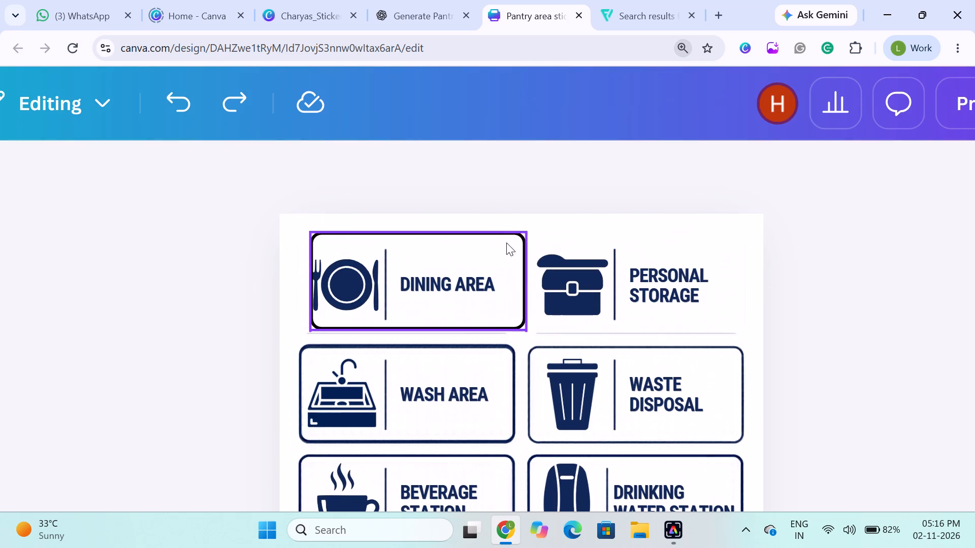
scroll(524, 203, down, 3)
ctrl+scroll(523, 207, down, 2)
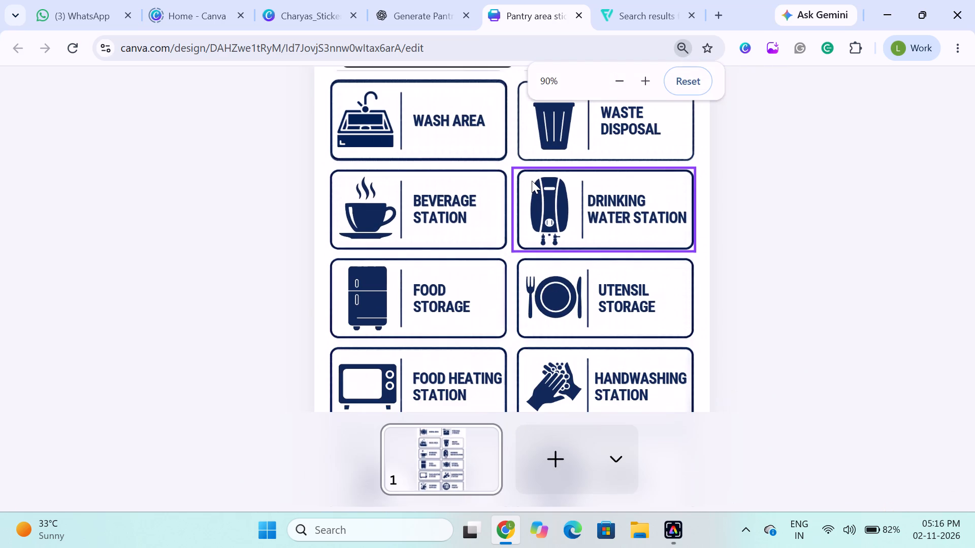
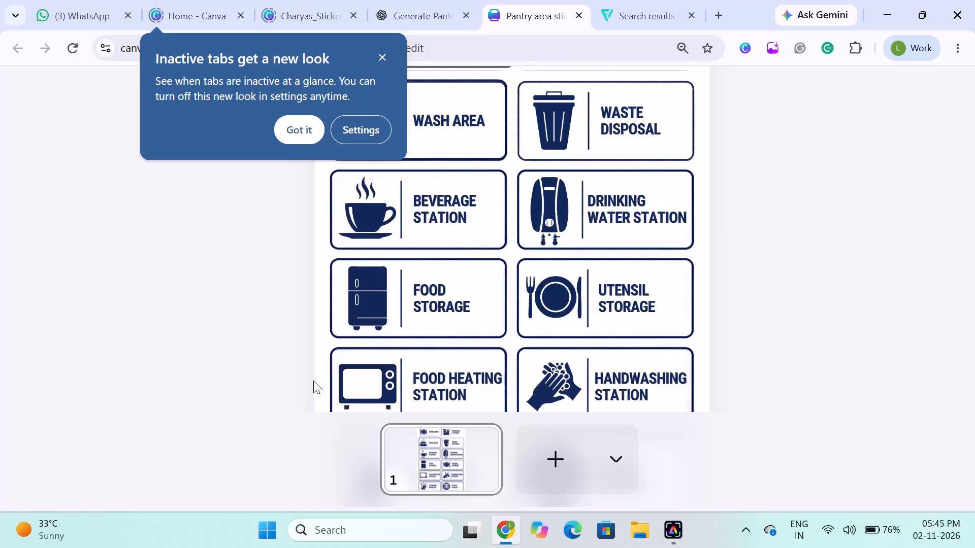
Dismiss the notice about the new look of inactive tabs.
click(90, 375)
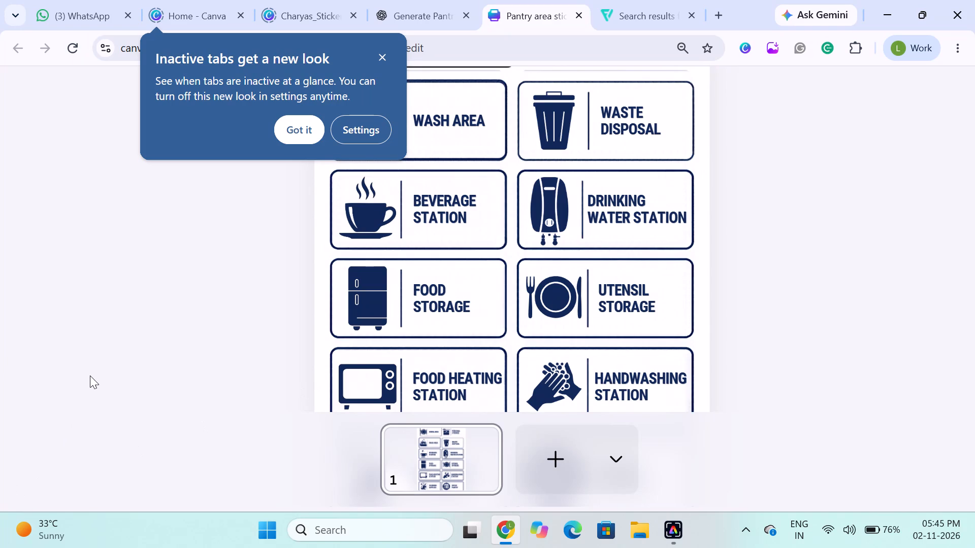
click(381, 51)
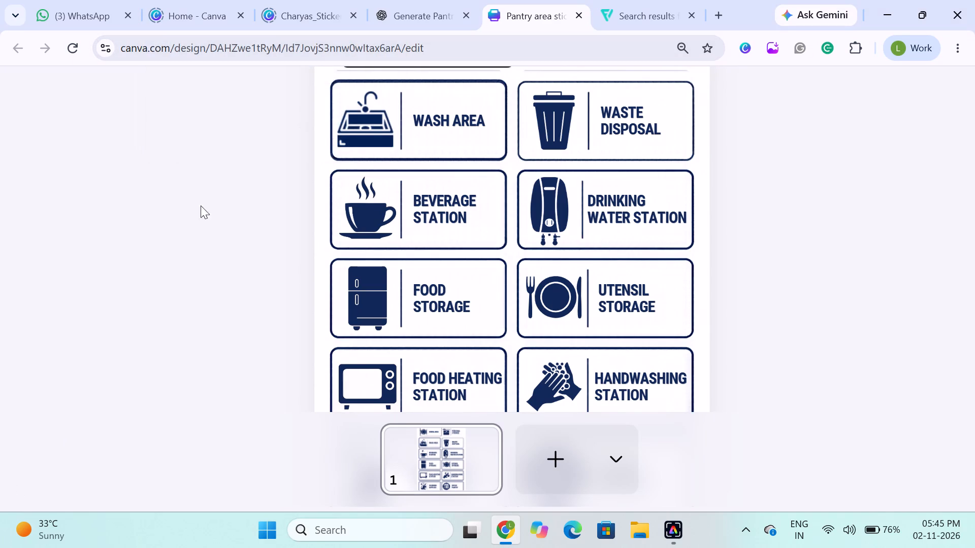
Move the black rounded outline so it frames the Dining Area label's icon and text.
click(190, 210)
scroll(190, 210, up, 3)
scroll(190, 210, down, 1)
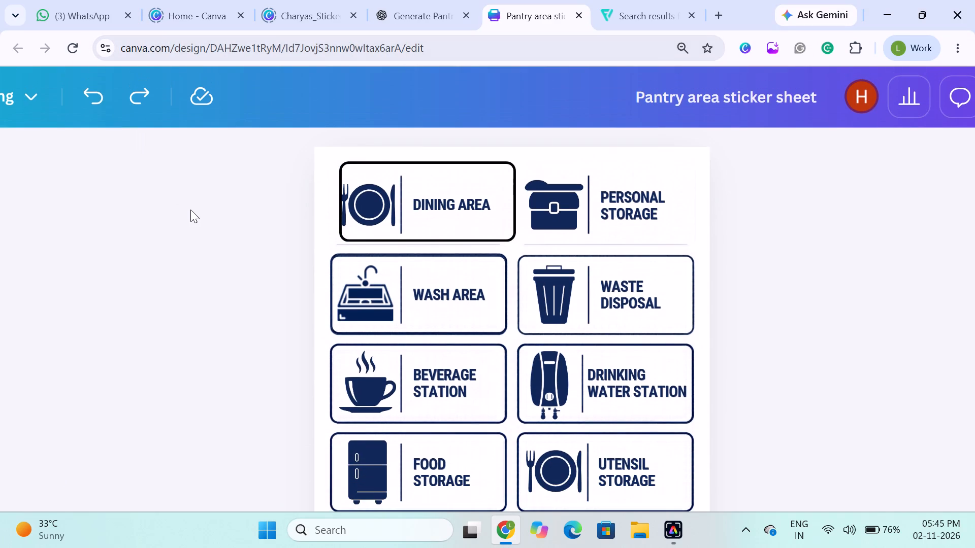
drag(423, 228, 396, 221)
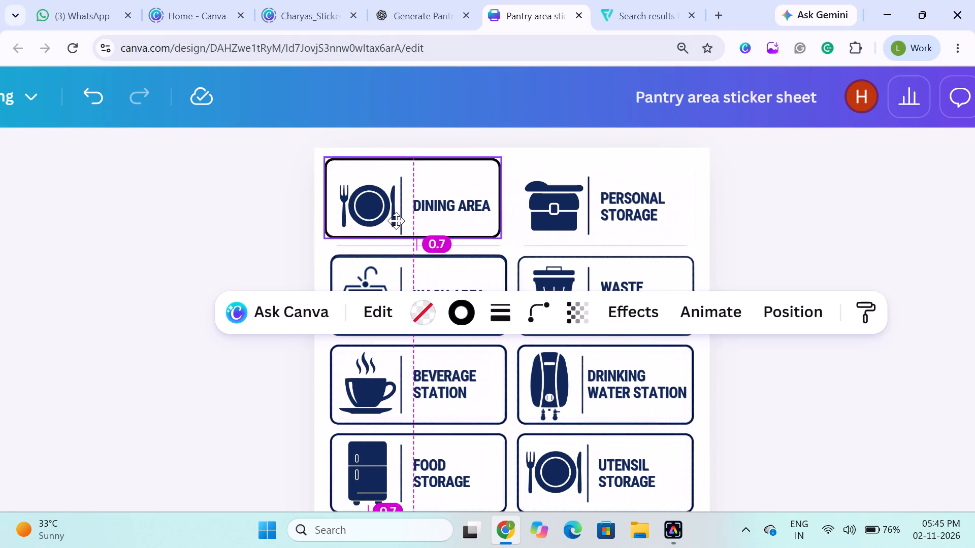
drag(396, 221, 406, 228)
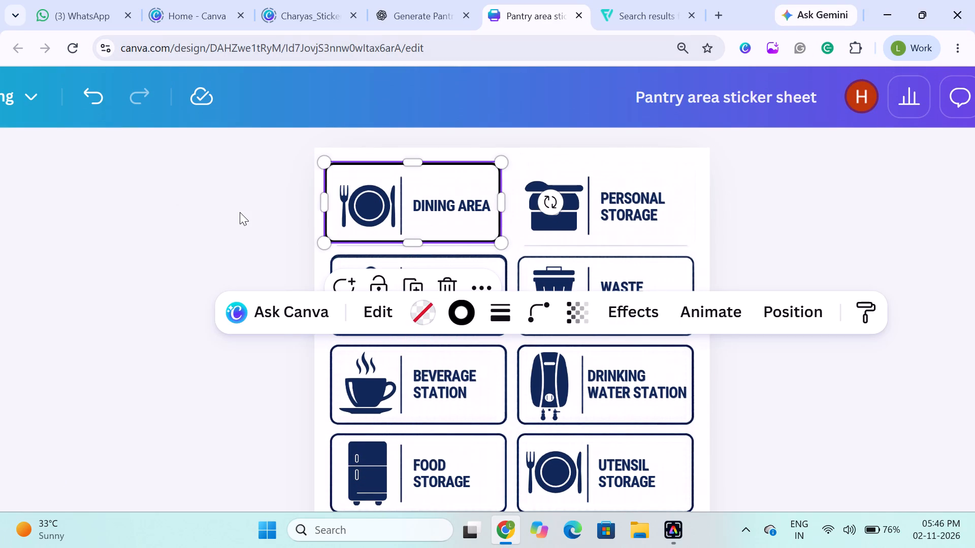
click(240, 212)
Add a blank second page to the sticker sheet.
scroll(240, 212, down, 4)
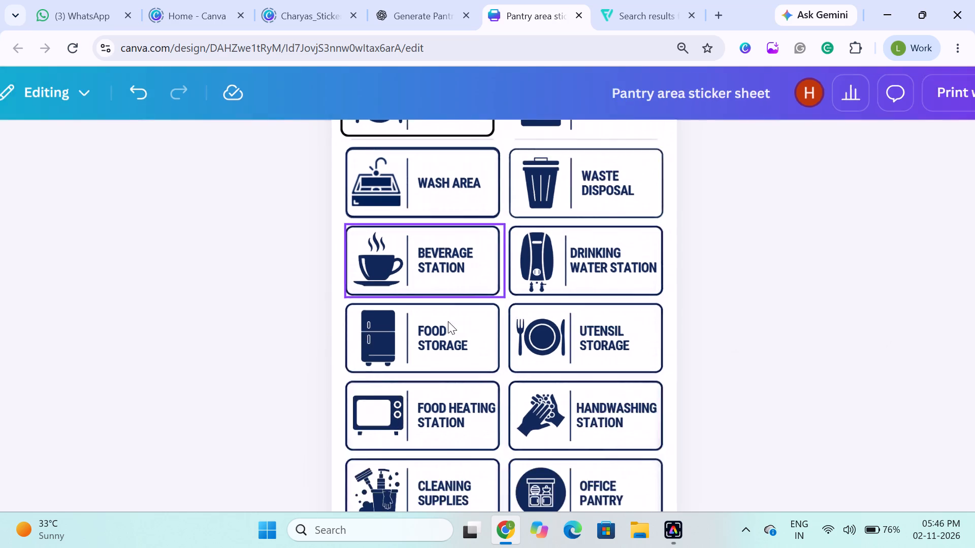
click(538, 467)
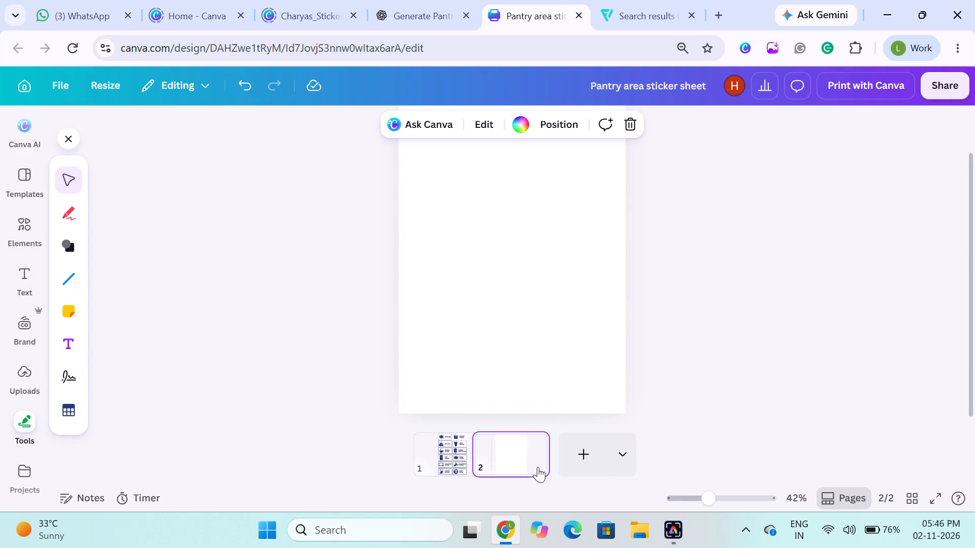
Copy all labels, icons, dividers and frames from page 1 and paste them onto the blank page 2.
click(439, 474)
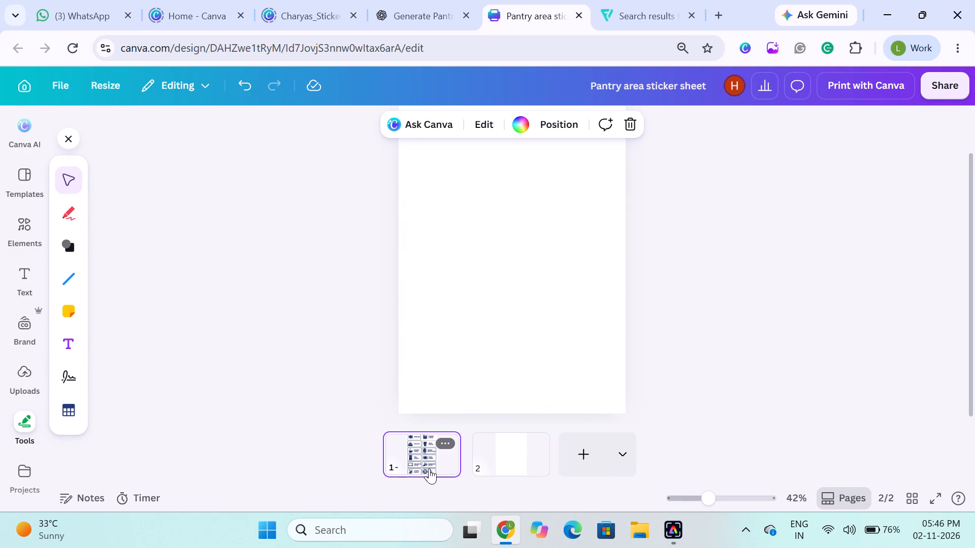
click(377, 298)
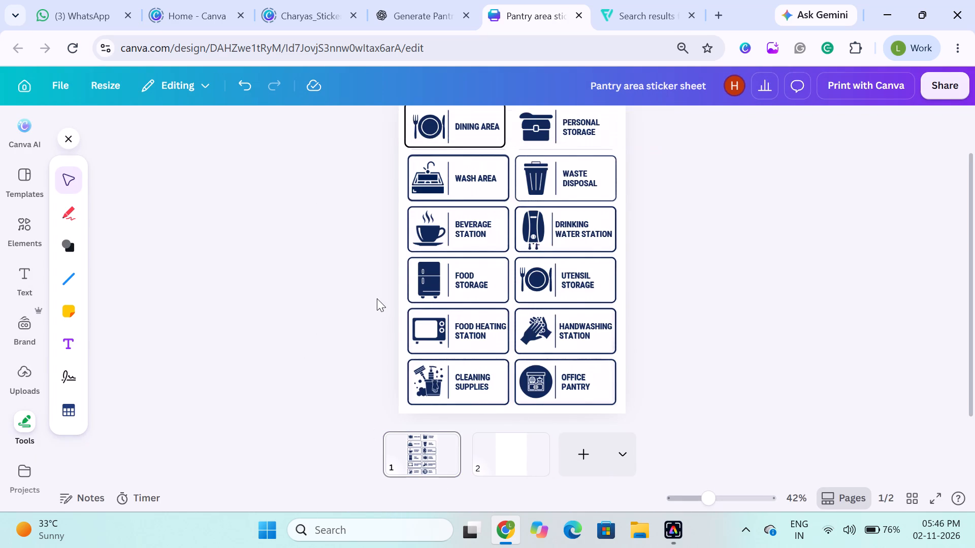
scroll(377, 298, up, 1)
drag(348, 161, 561, 313)
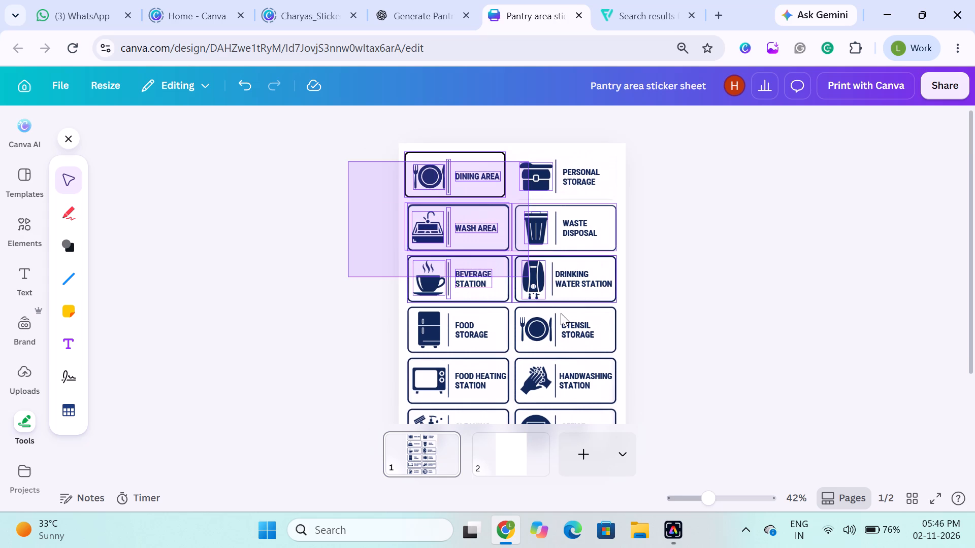
drag(561, 313, 641, 455)
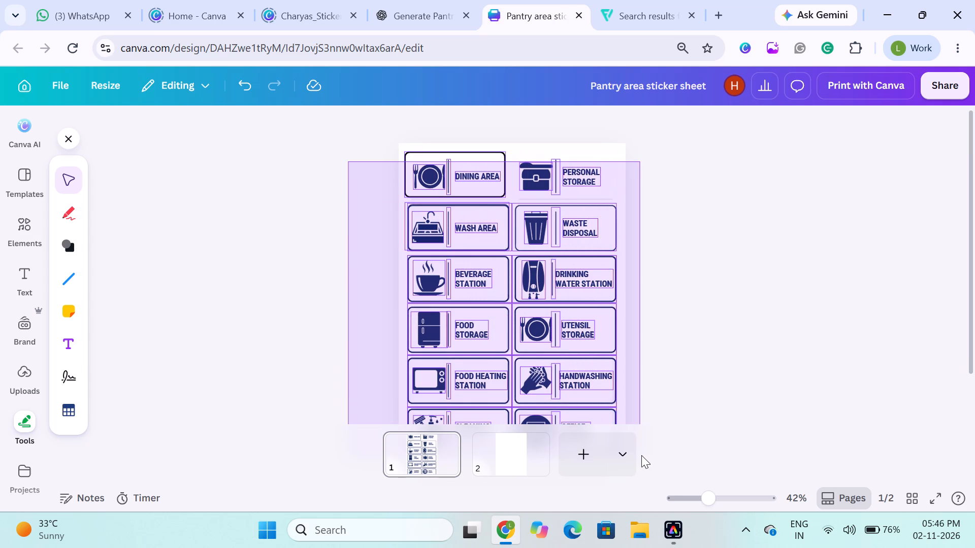
scroll(361, 228, down, 2)
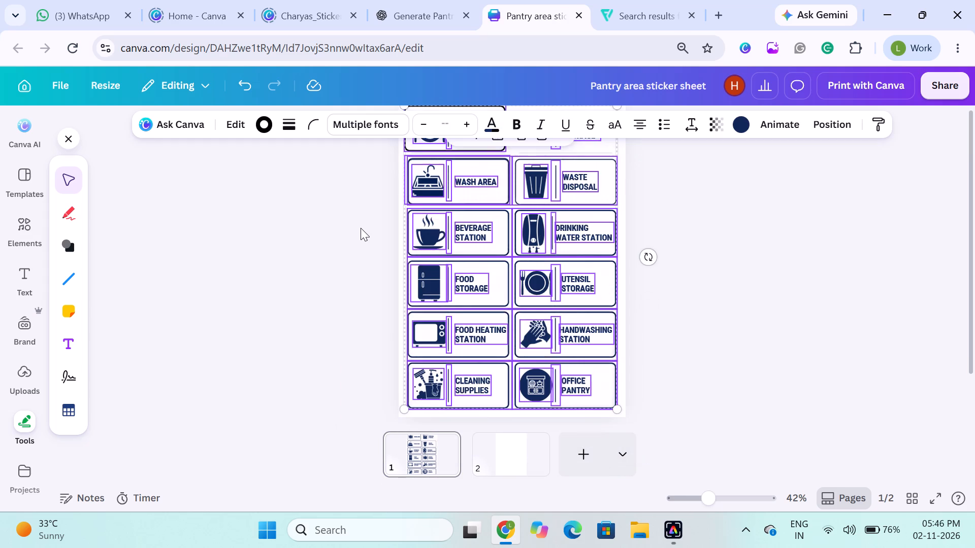
scroll(361, 228, down, 1)
scroll(361, 228, up, 3)
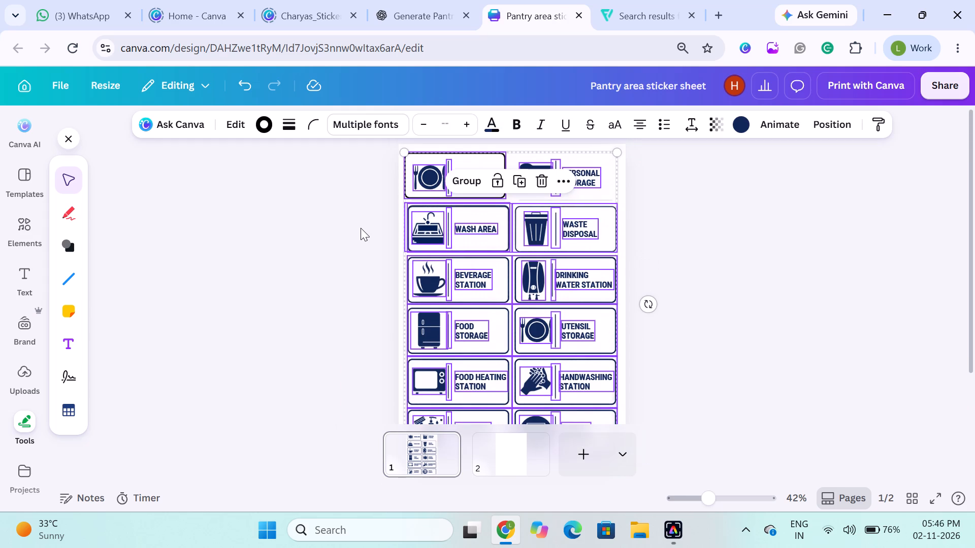
key(ctrl+c)
click(503, 470)
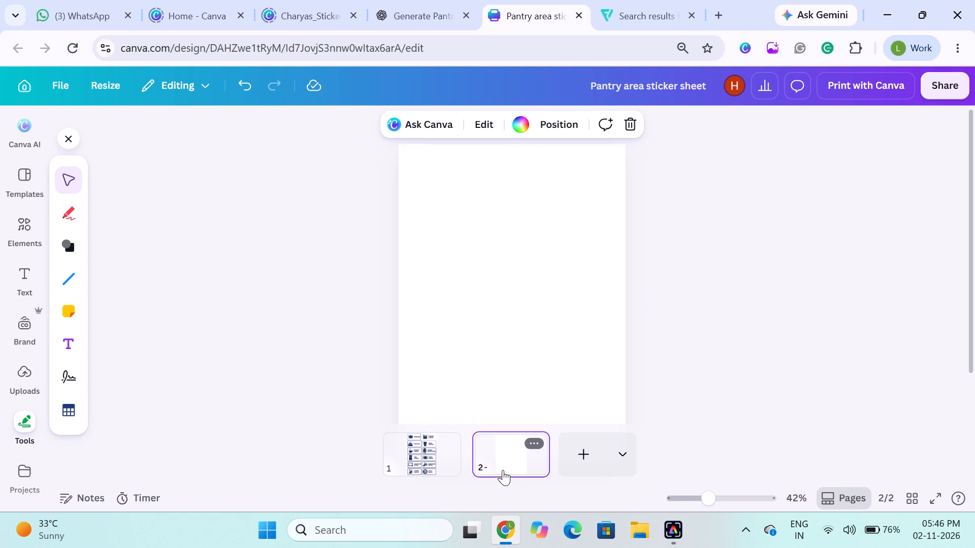
key(ctrl+v)
click(325, 335)
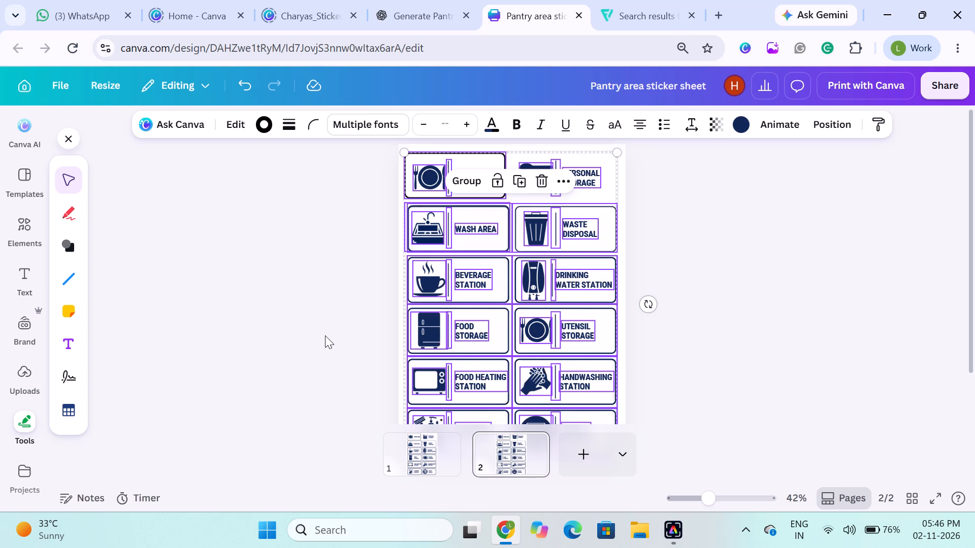
Delete the frame layers around the Wash Area and Waste Disposal labels on page 2.
click(451, 204)
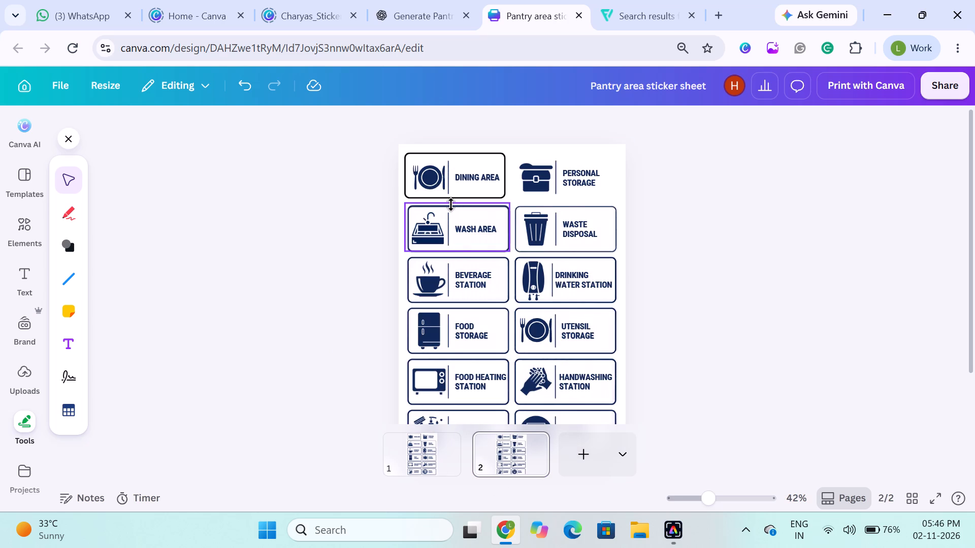
key(BackSpace)
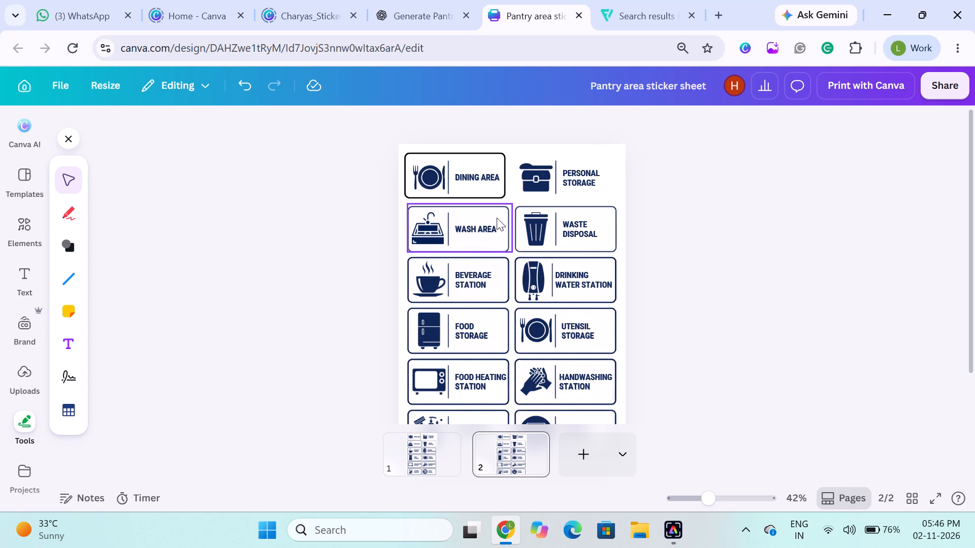
click(497, 218)
key(BackSpace)
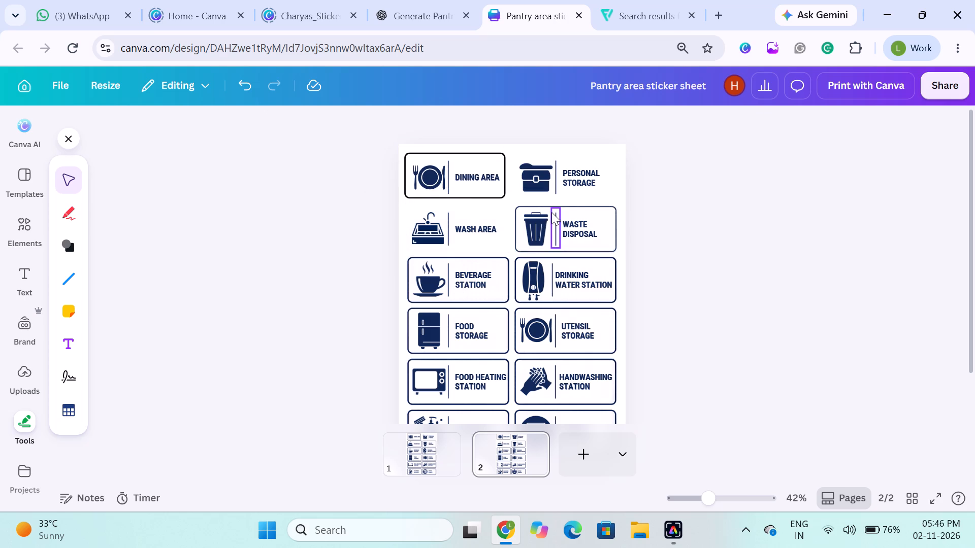
click(552, 212)
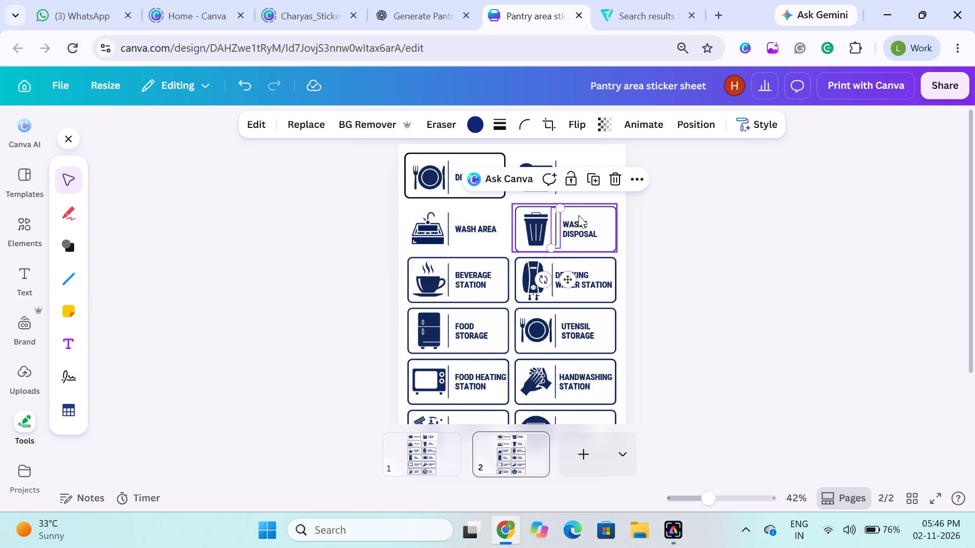
click(578, 215)
key(BackSpace)
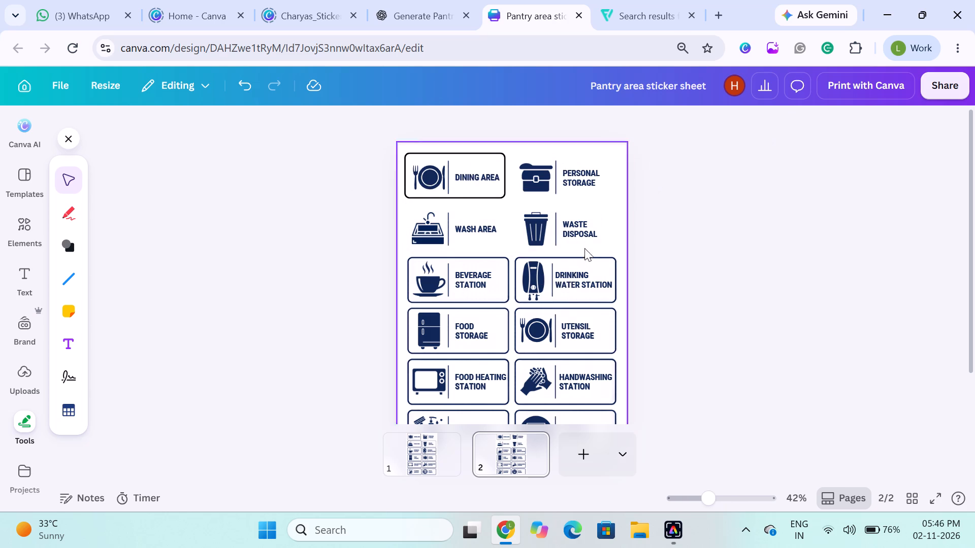
Delete the stacked frame layers around the Drinking Water Station and Beverage Station labels on page 2.
click(596, 261)
key(BackSpace)
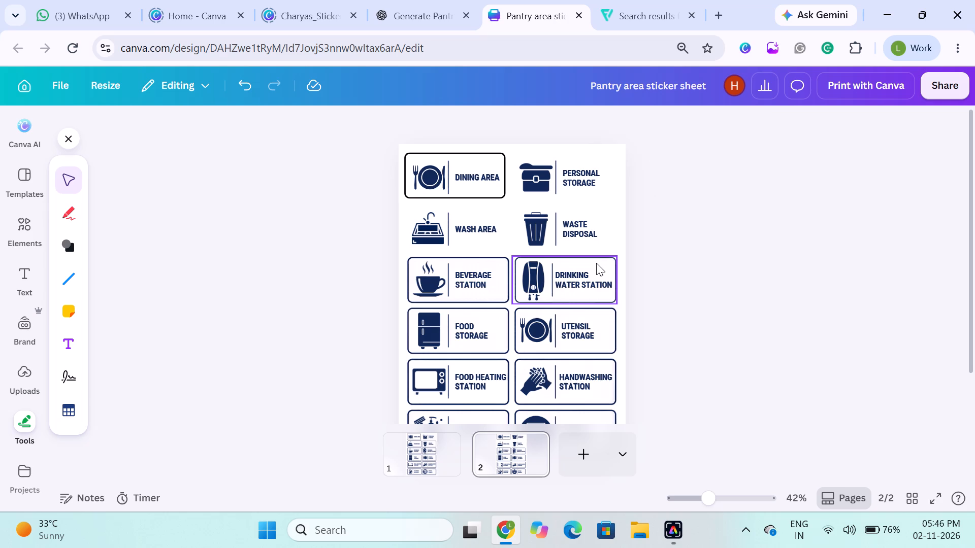
key(BackSpace)
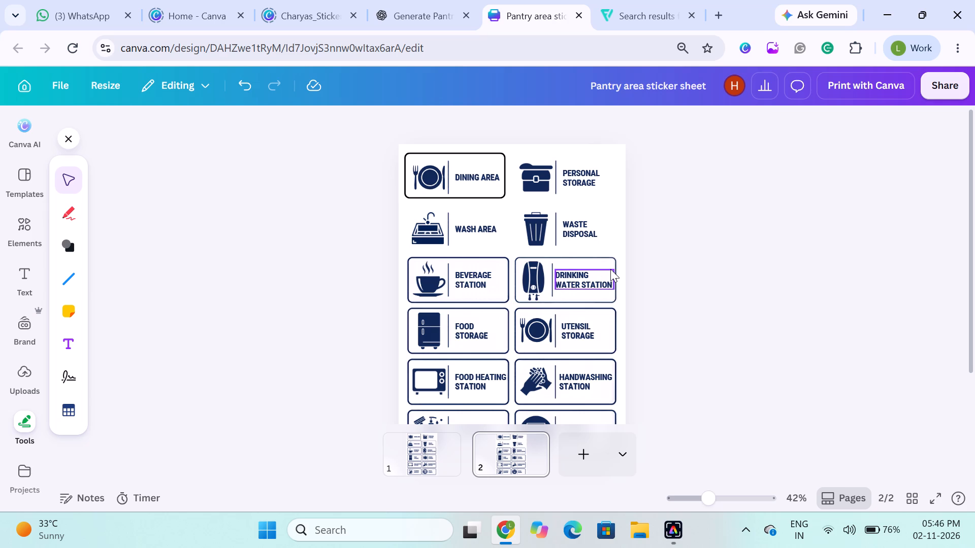
click(610, 269)
click(610, 269)
key(BackSpace)
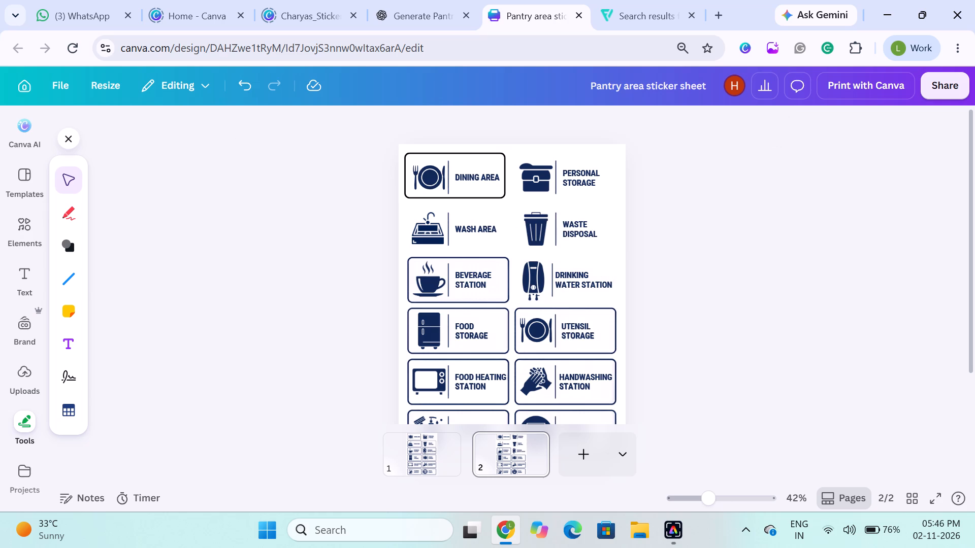
key(Delete)
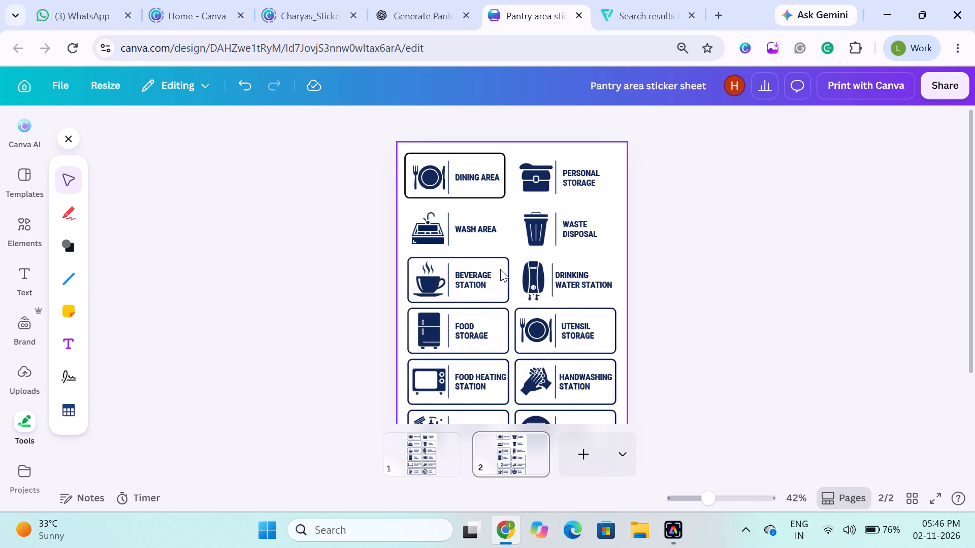
click(500, 269)
key(Delete)
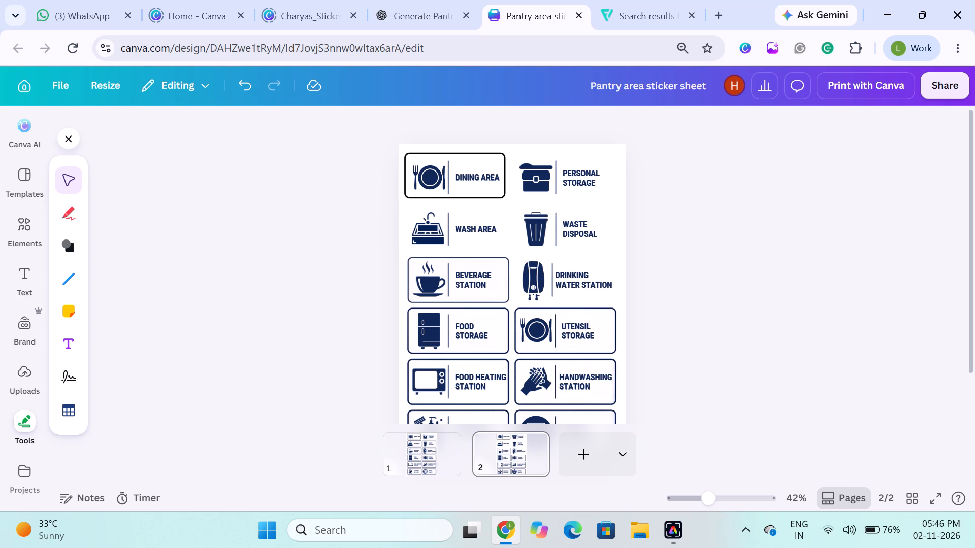
click(500, 269)
key(Delete)
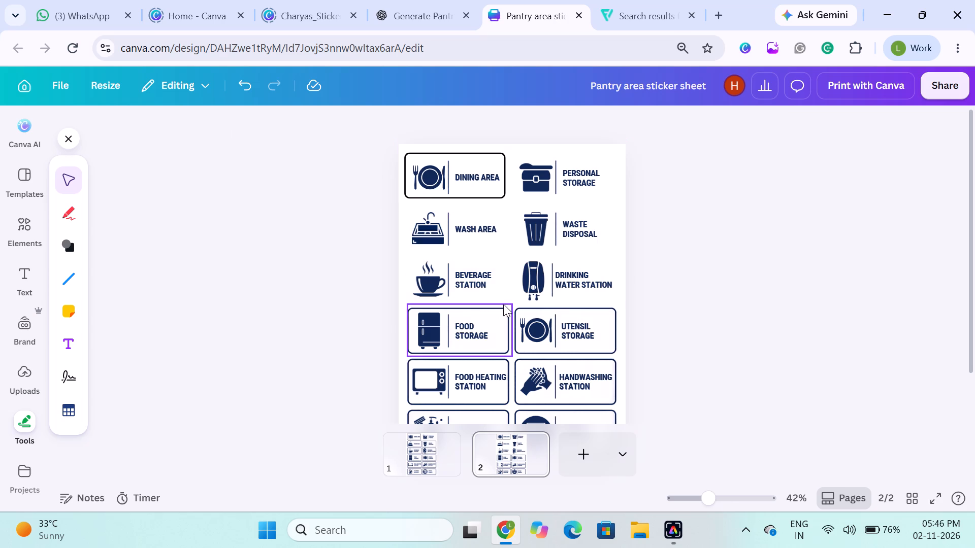
Delete the stacked frame layers around the Food Storage and Utensil Storage labels on page 2.
click(499, 309)
key(Delete)
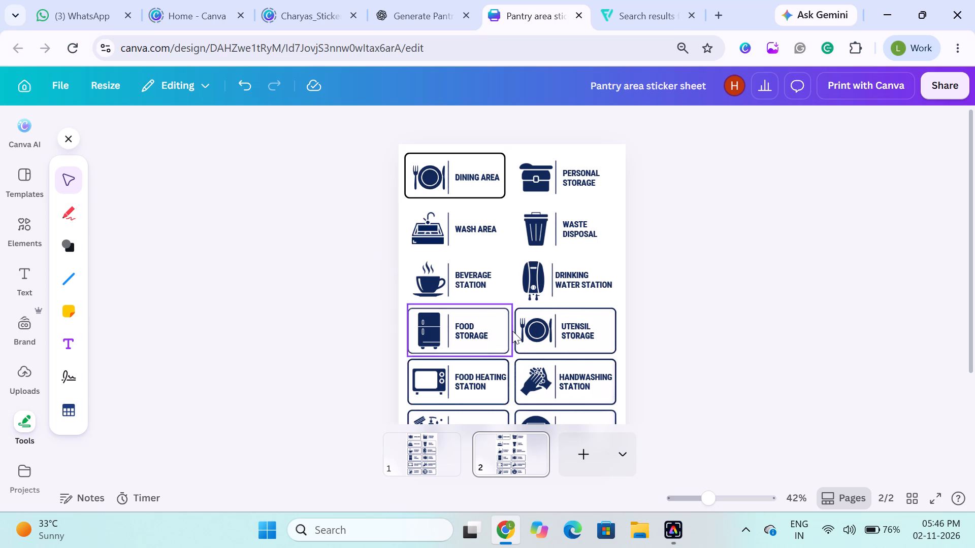
click(509, 328)
key(Delete)
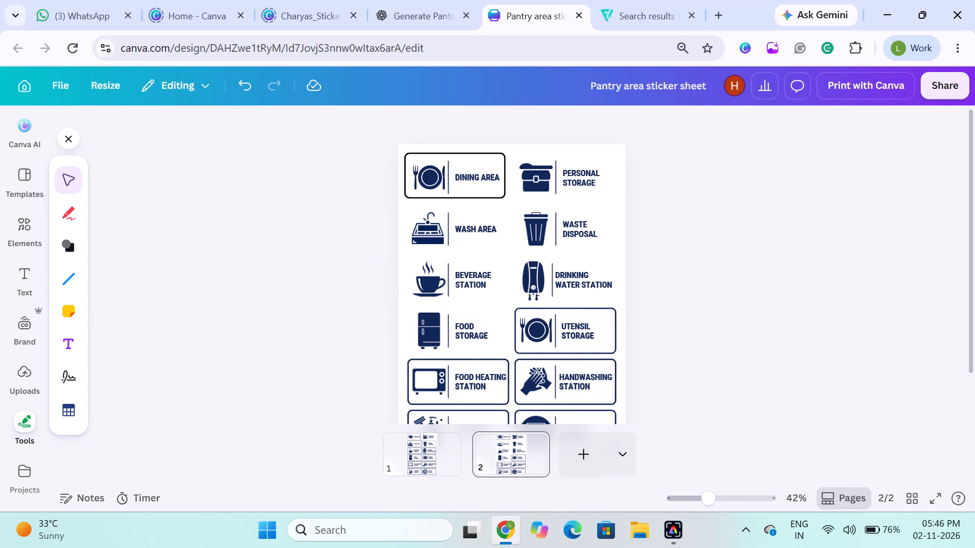
click(600, 324)
key(Delete)
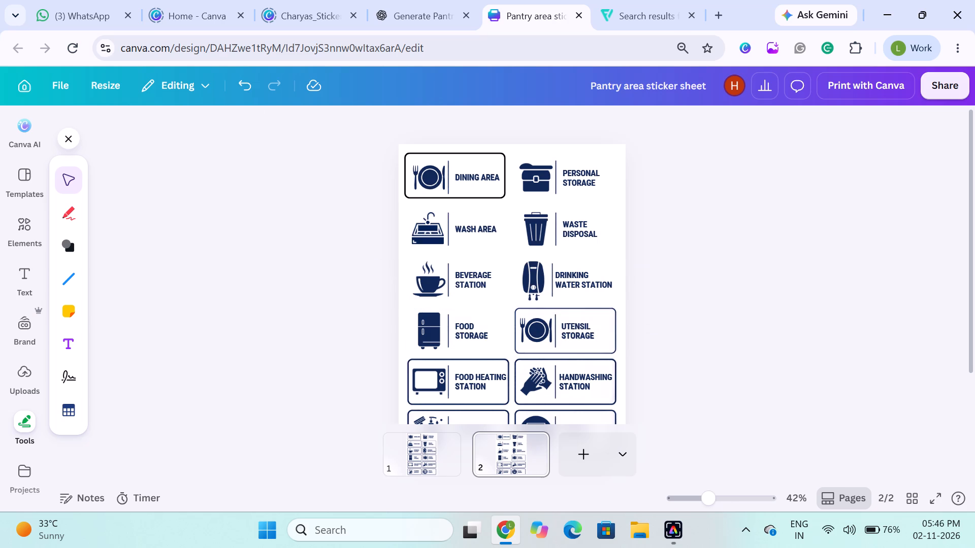
click(600, 324)
key(Delete)
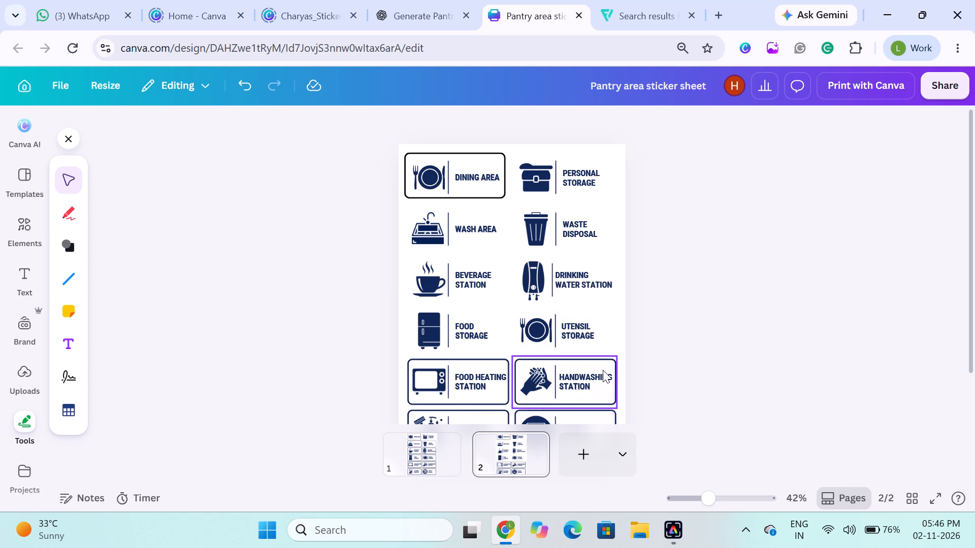
Delete the stacked frame layers around the Handwashing Station and Food Heating Station labels on page 2.
click(603, 370)
key(Delete)
click(605, 363)
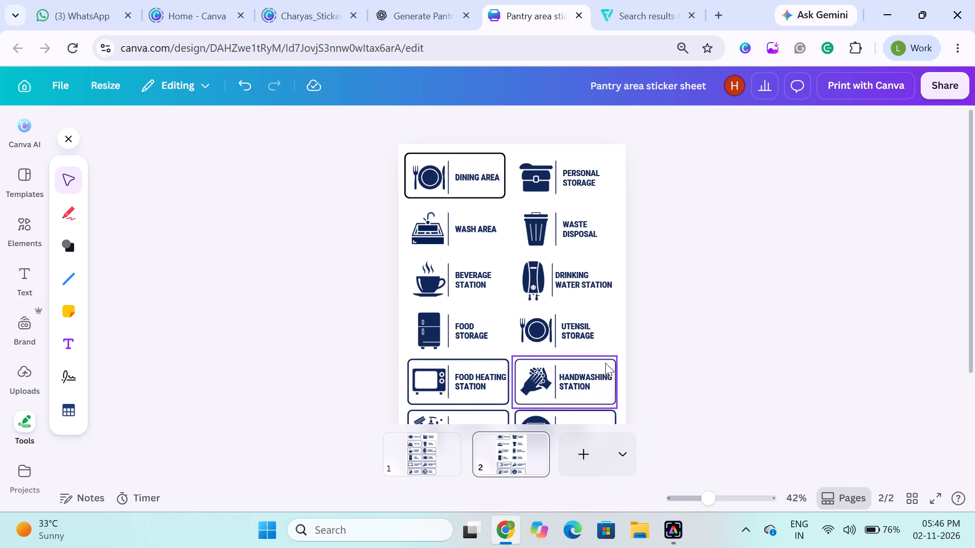
key(Delete)
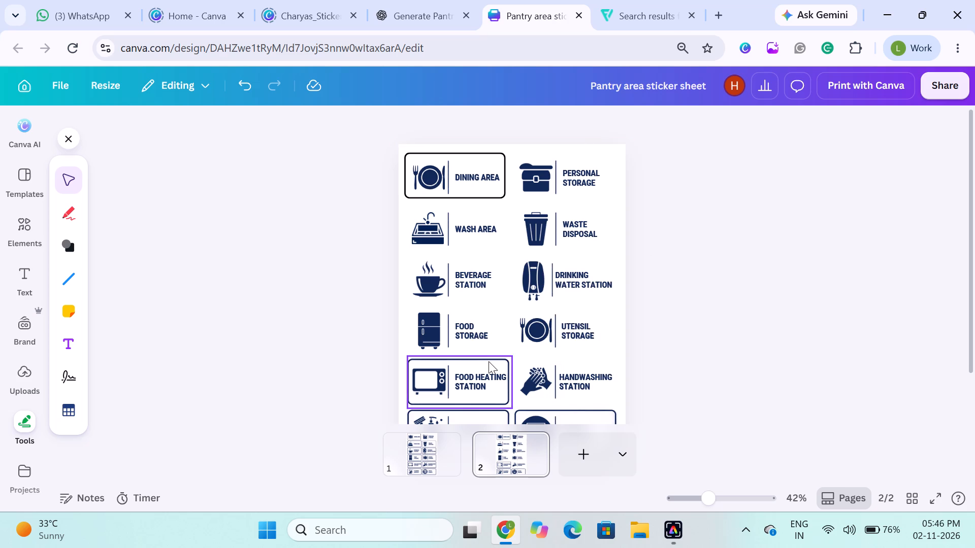
click(489, 361)
key(Delete)
click(490, 363)
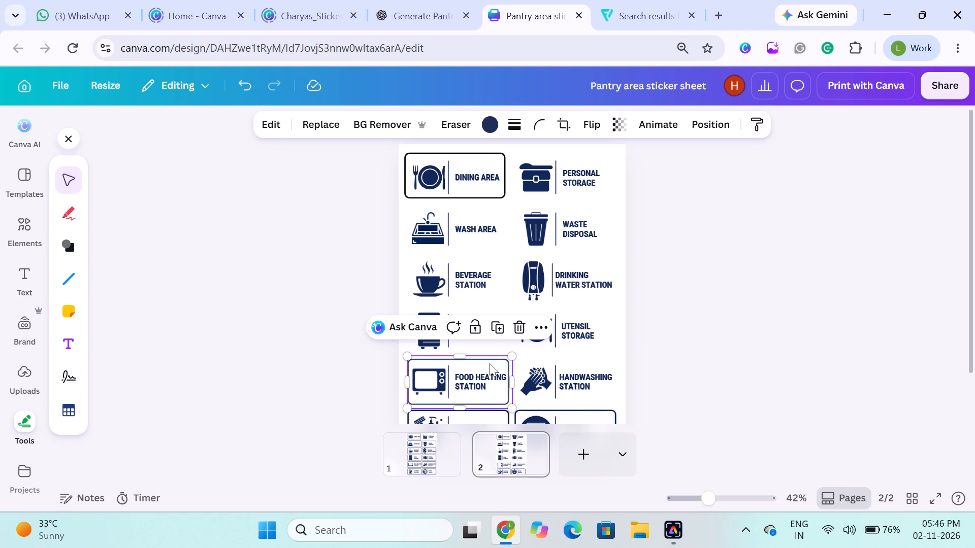
key(Delete)
Delete the stacked frame layers around the Cleaning Supplies and Office Pantry labels on page 2.
scroll(490, 363, down, 1)
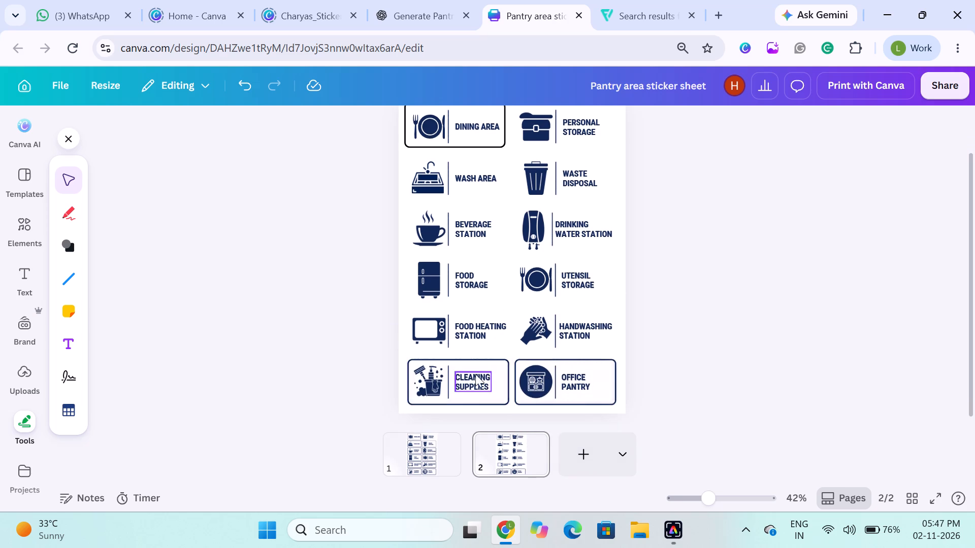
click(493, 367)
key(Delete)
click(493, 367)
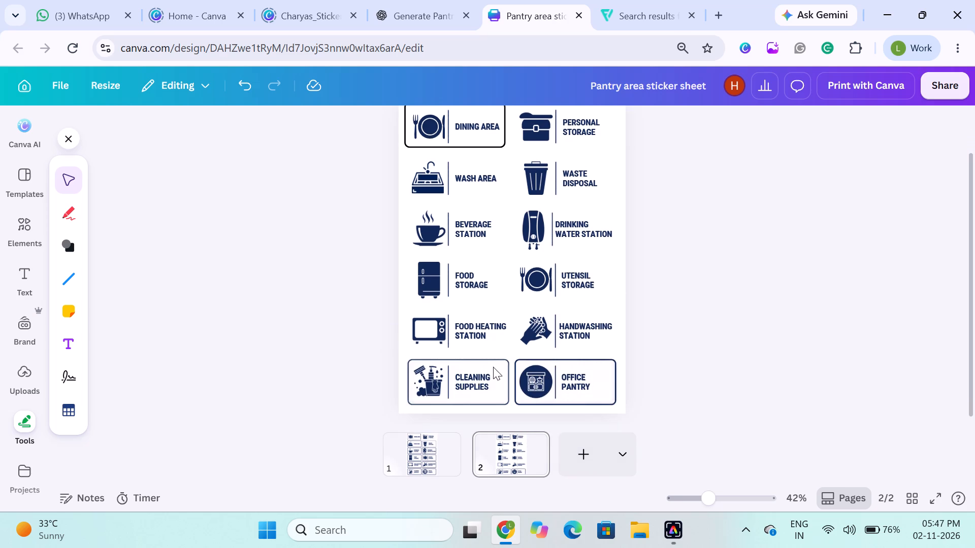
key(Delete)
click(598, 369)
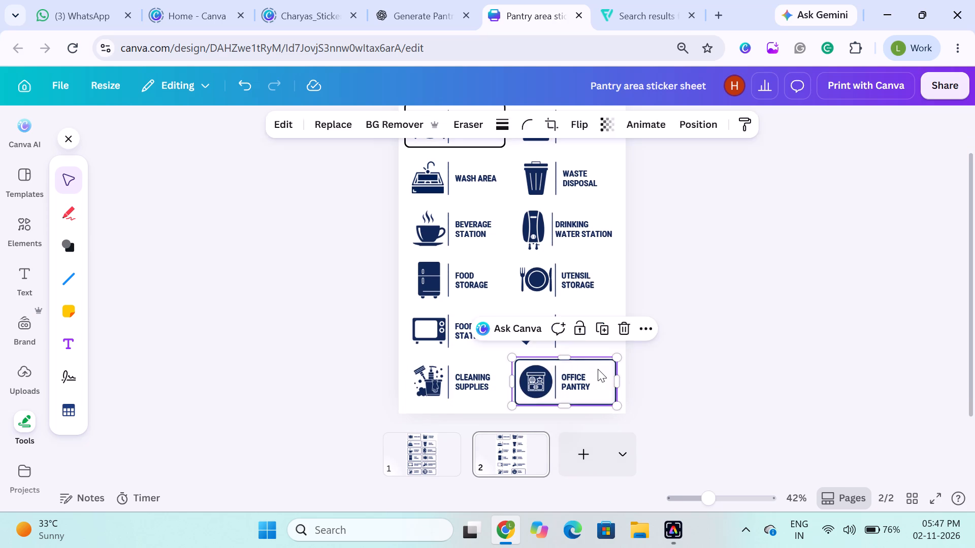
key(Delete)
click(598, 369)
key(Delete)
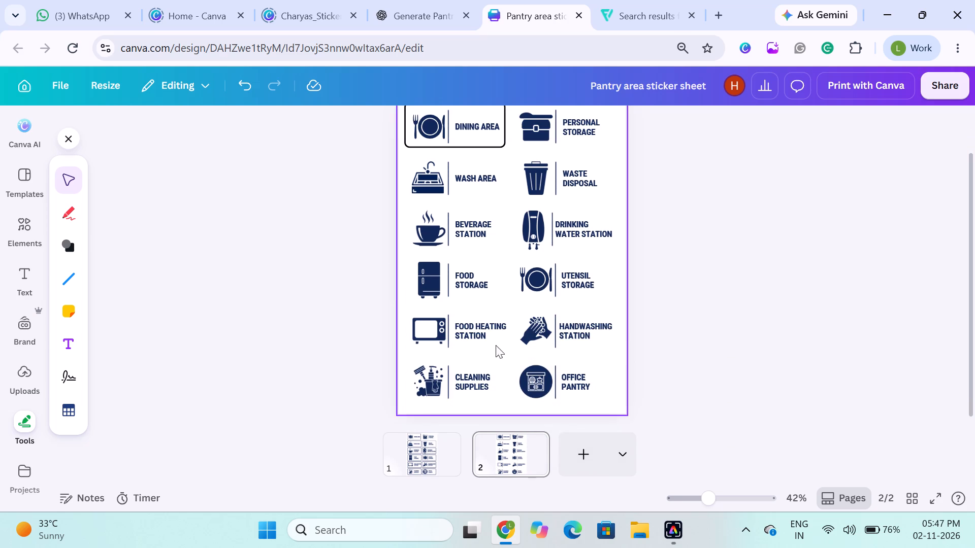
Duplicate the Dining Area frame and place the copy around the Wash Area label, aligned with the frame above.
scroll(308, 289, up, 1)
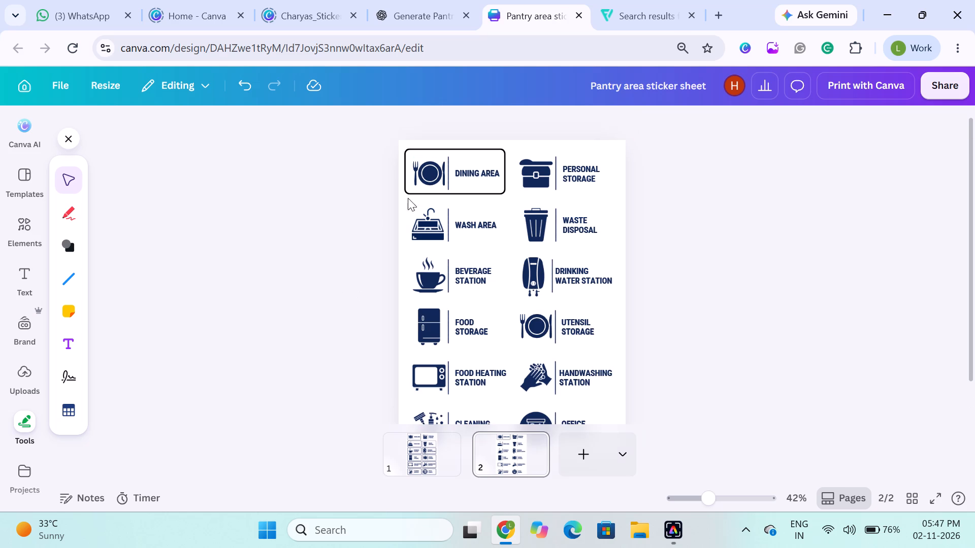
click(457, 188)
key(ctrl+d)
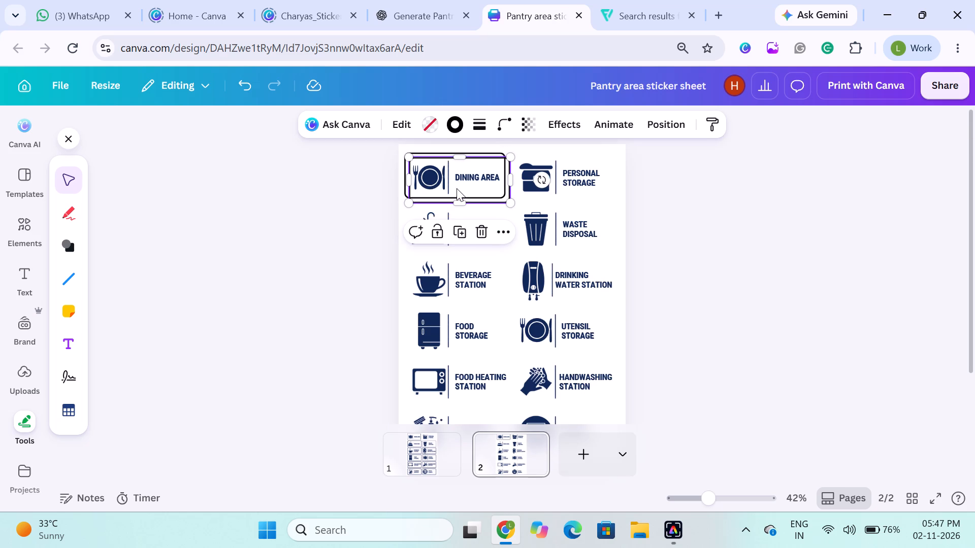
drag(454, 182, 456, 209)
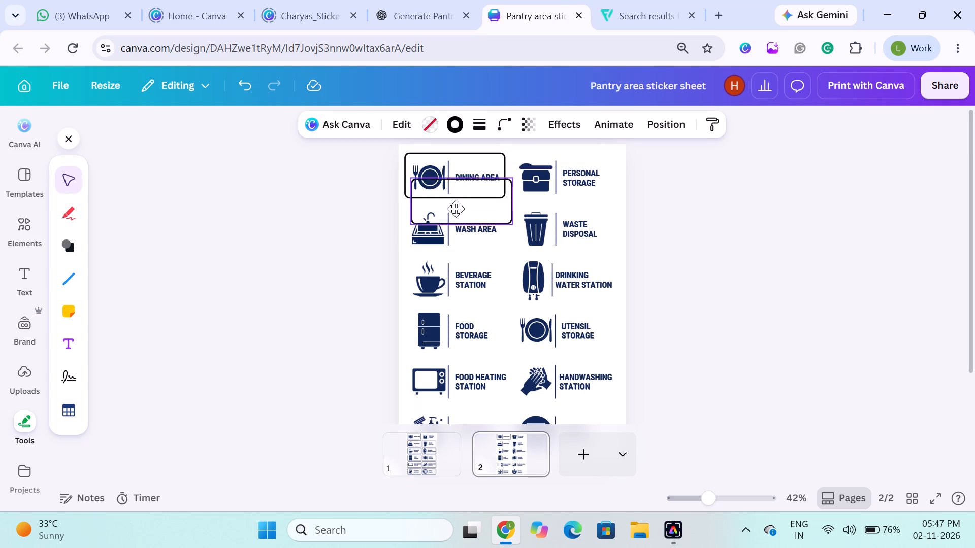
drag(456, 209, 448, 231)
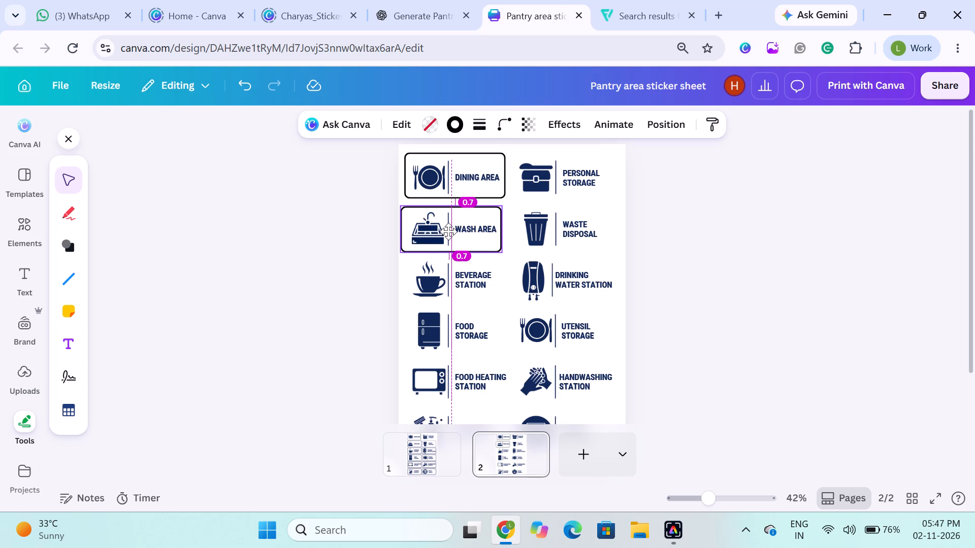
drag(448, 231, 448, 233)
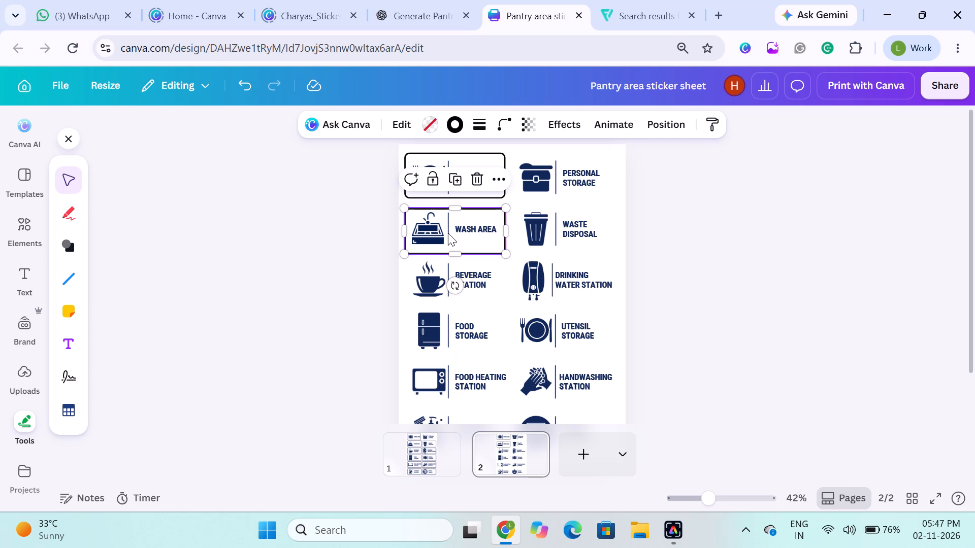
key(Up)
key(Down)
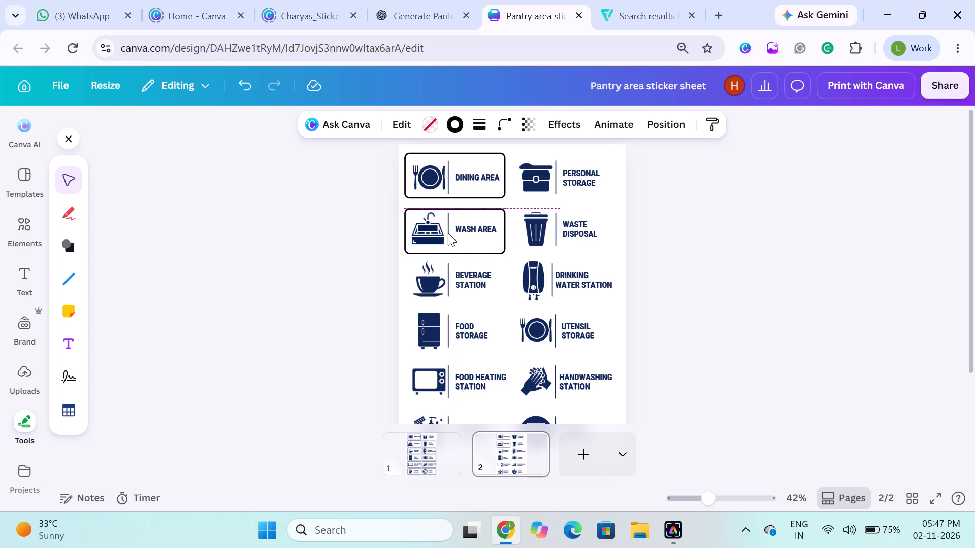
key(Up)
key(Up)
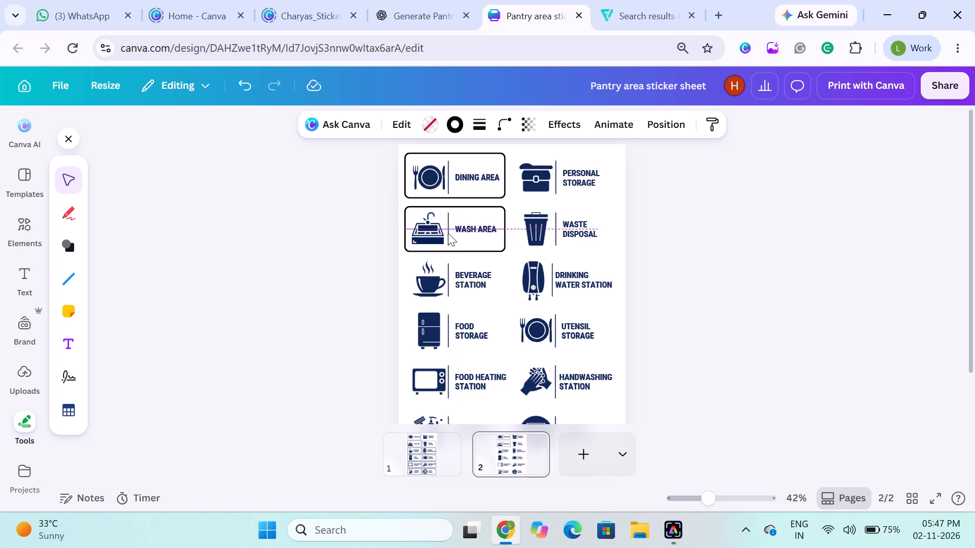
Repeat the duplicated frame down the first column through the Cleaning Supplies label and delete the surplus offset copy.
key(ctrl+d)
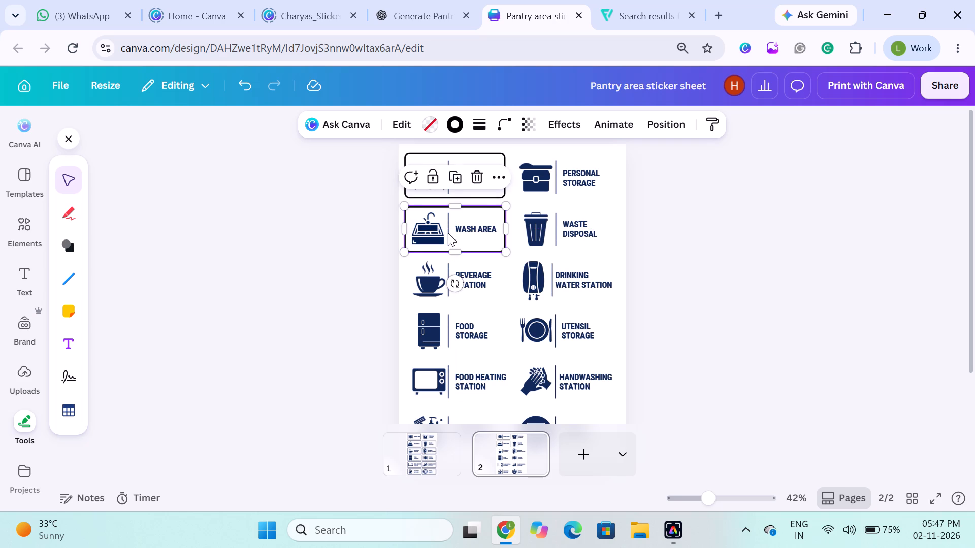
key(ctrl+d)
key(ctrl+d)
key(ctrl+d)
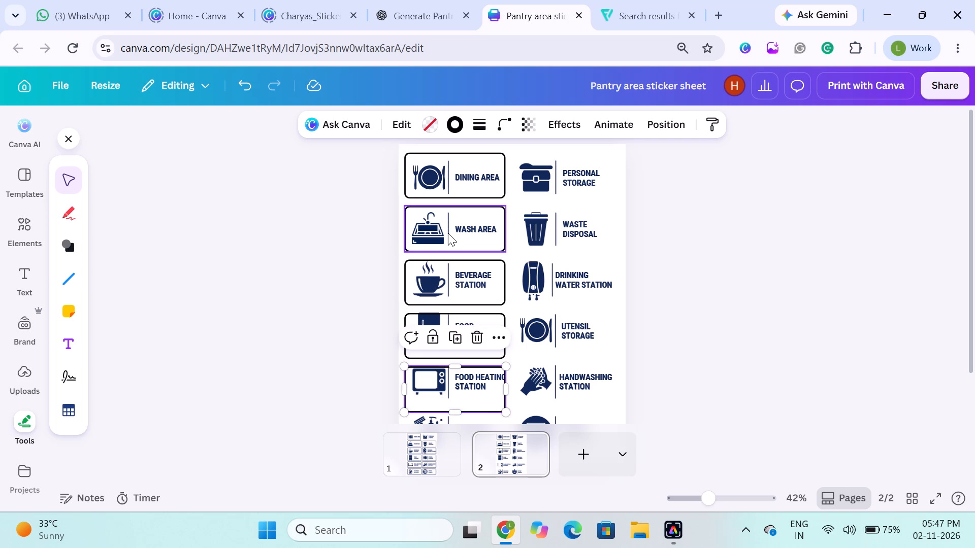
key(ctrl+d)
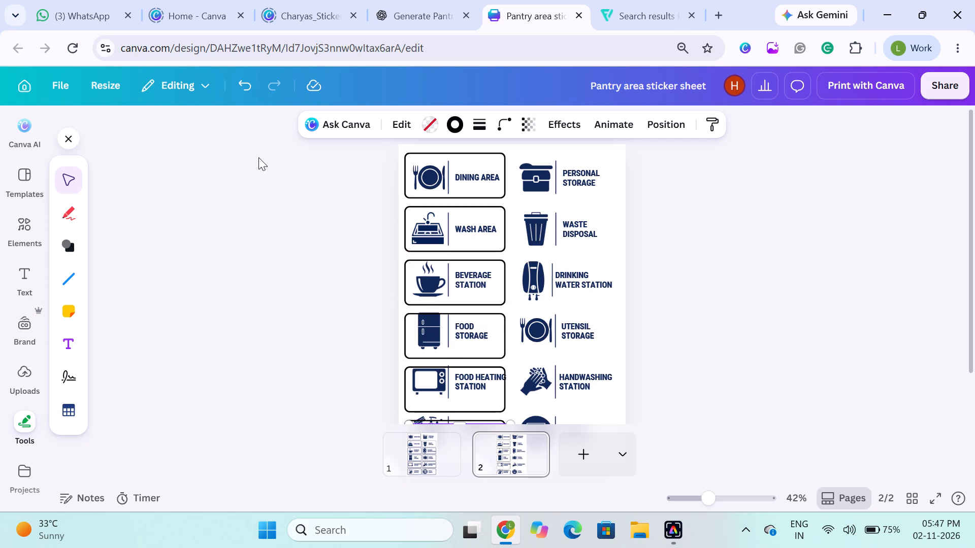
click(258, 157)
scroll(288, 268, down, 2)
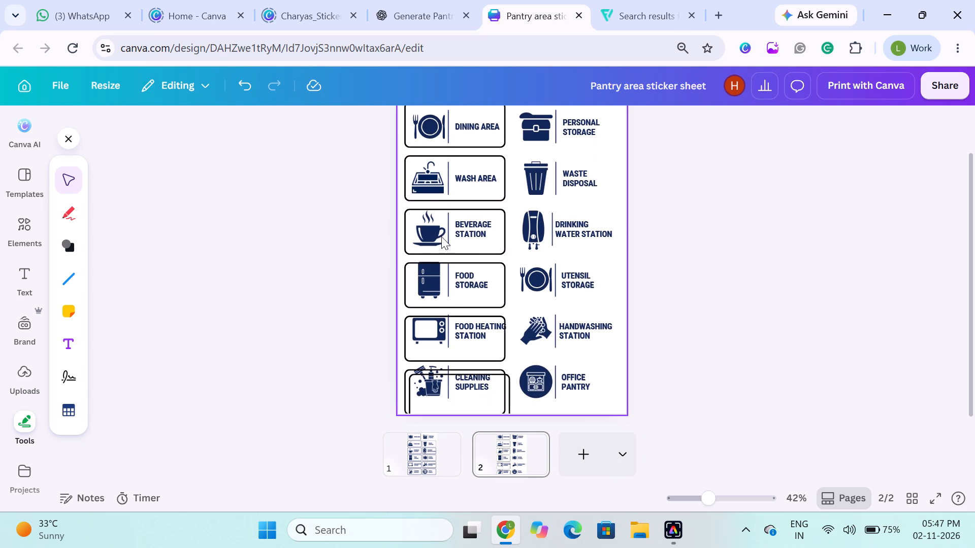
click(435, 381)
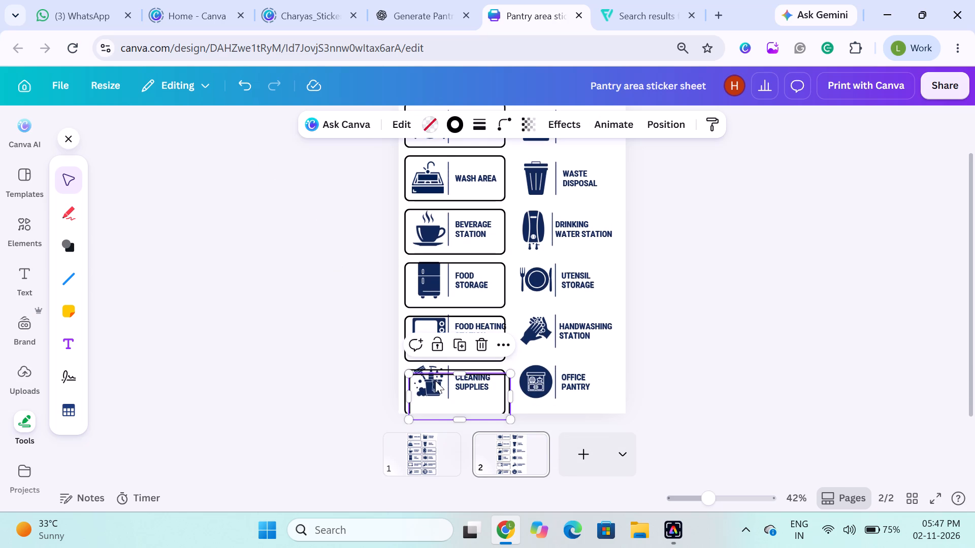
key(Delete)
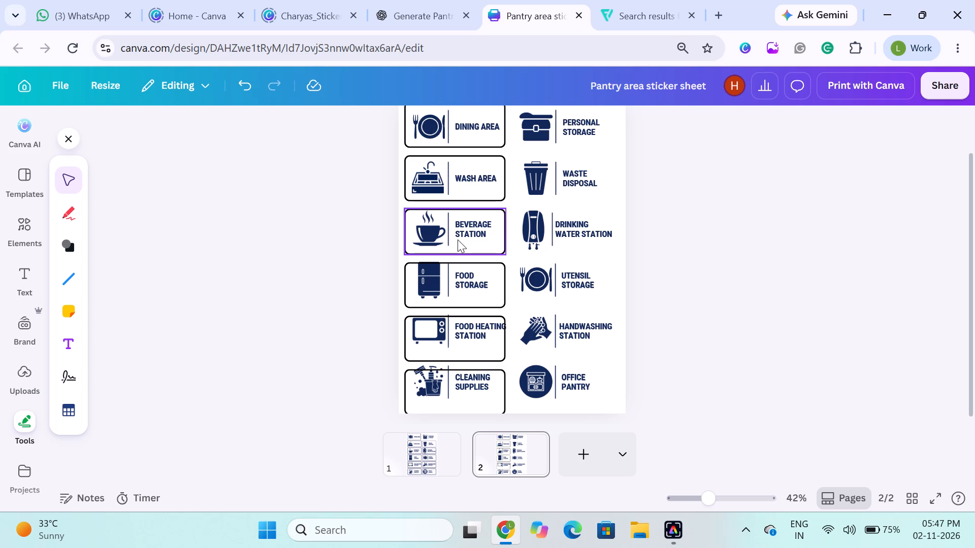
Nudge the Beverage Station and Food Storage frames upward until each is vertically centred on its label.
click(458, 239)
key(Up)
key(Up)
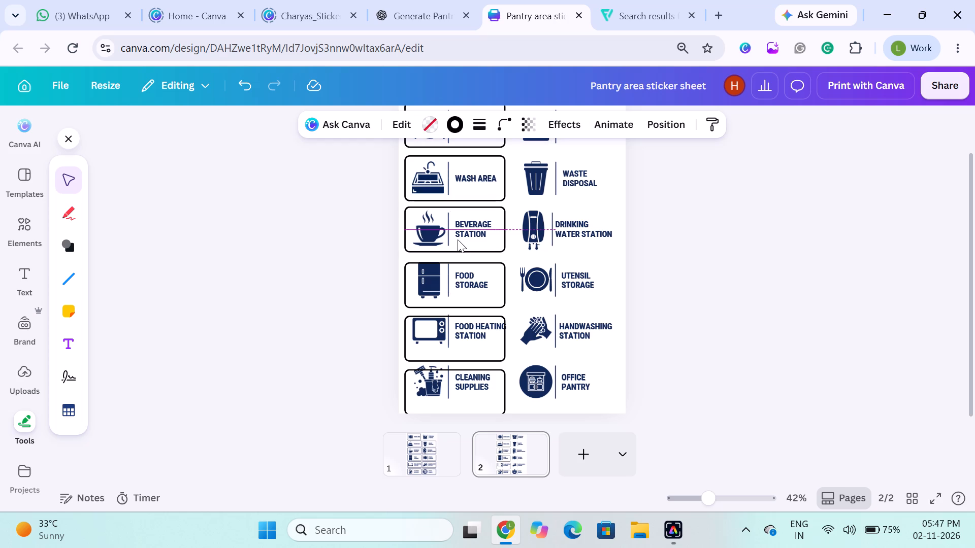
click(482, 269)
key(Up)
key(Up)
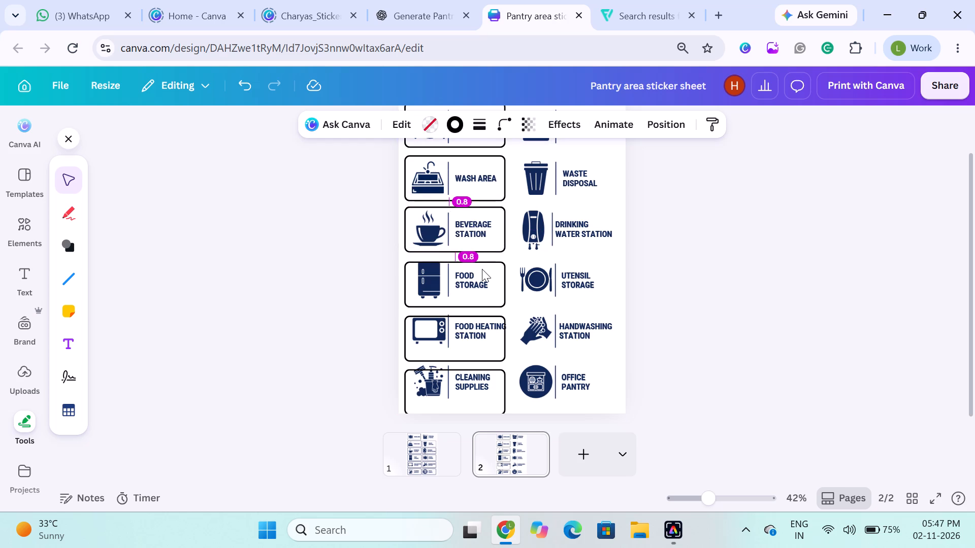
key(Up)
key(Up)
key(Up)
key(Up)
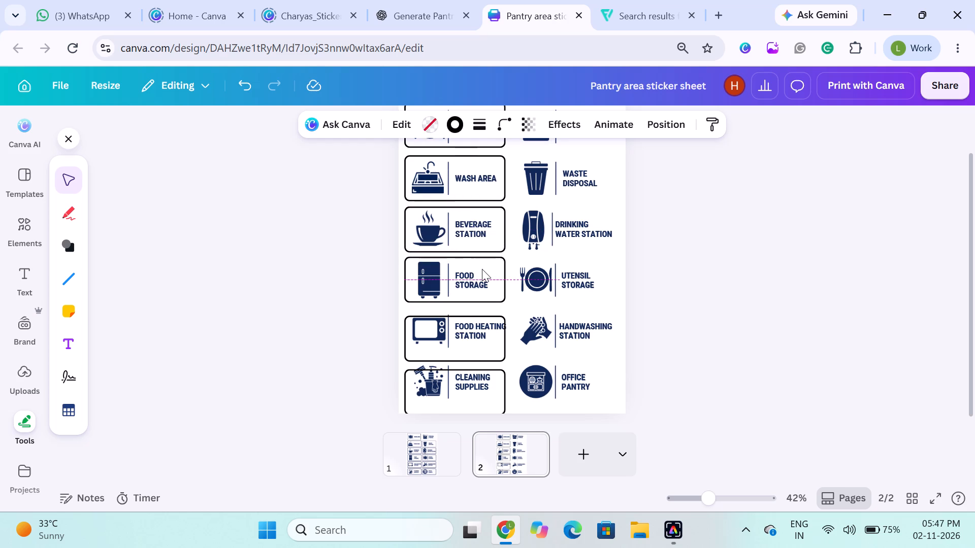
Nudge the Food Heating Station frame upward until it is vertically centred on its icon and text.
click(481, 320)
key(Up)
key(Up)
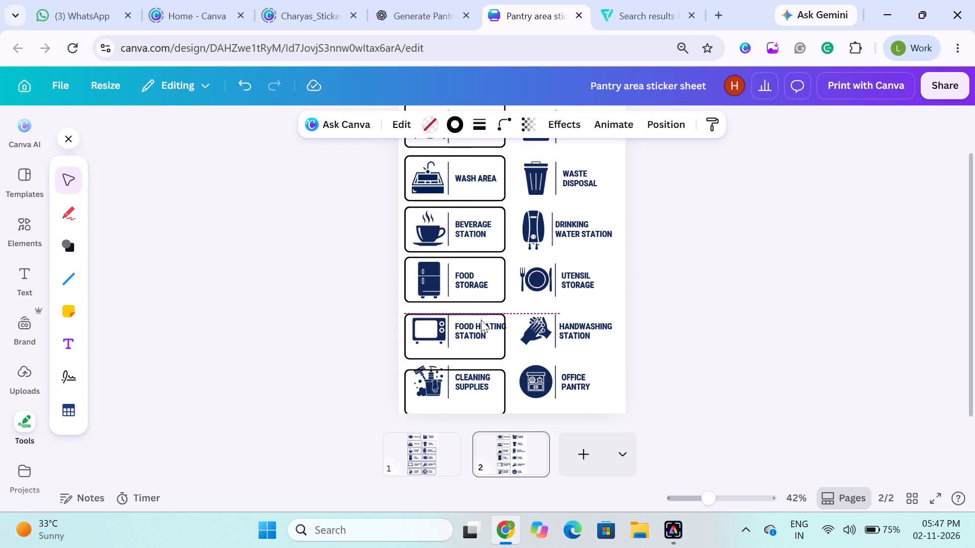
key(Up)
key(Up)
key(Up)
key(Up)
key(Up)
key(Up)
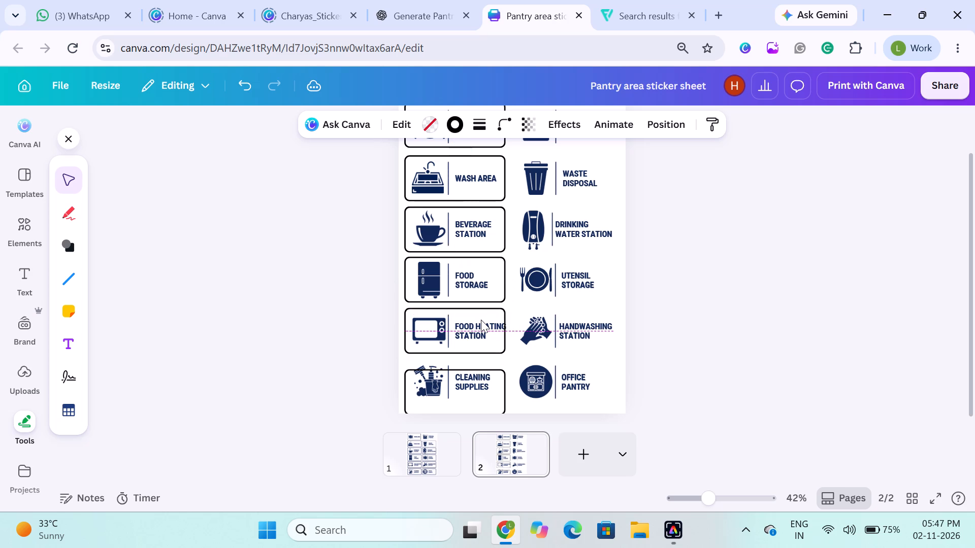
key(Up)
key(Up)
key(Down)
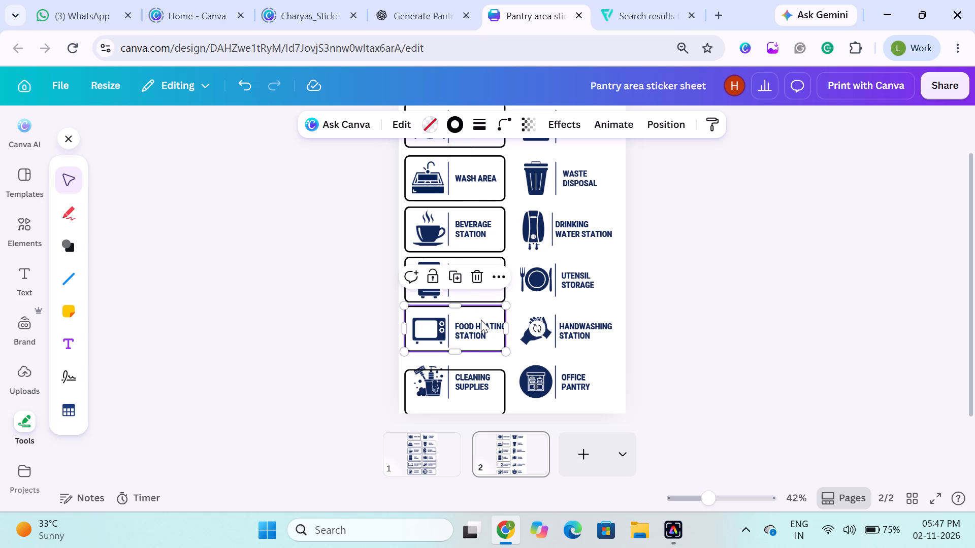
key(Down)
Shift the Food Heating Station frame slightly to the right so it fully encloses the label text.
key(Right)
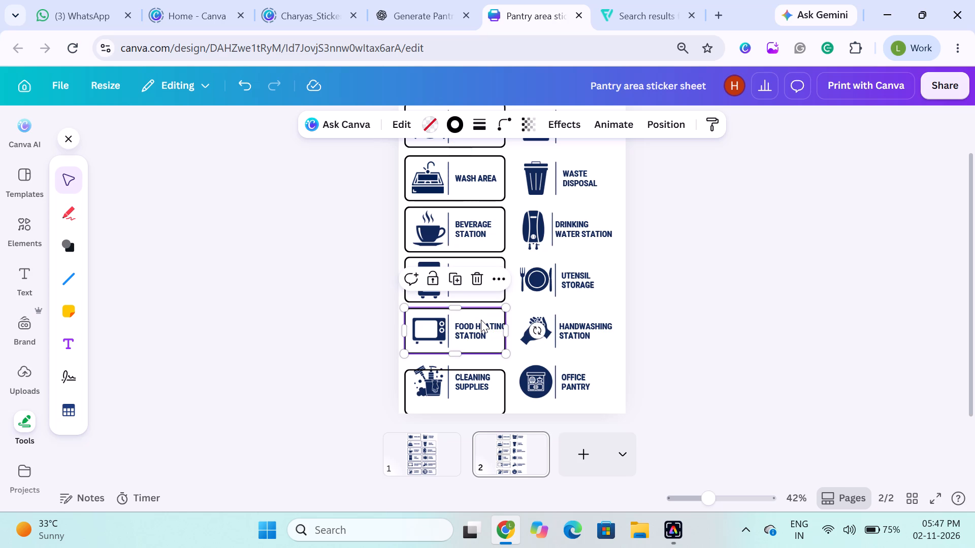
key(Right)
key(Right)
key(Right)
key(Right)
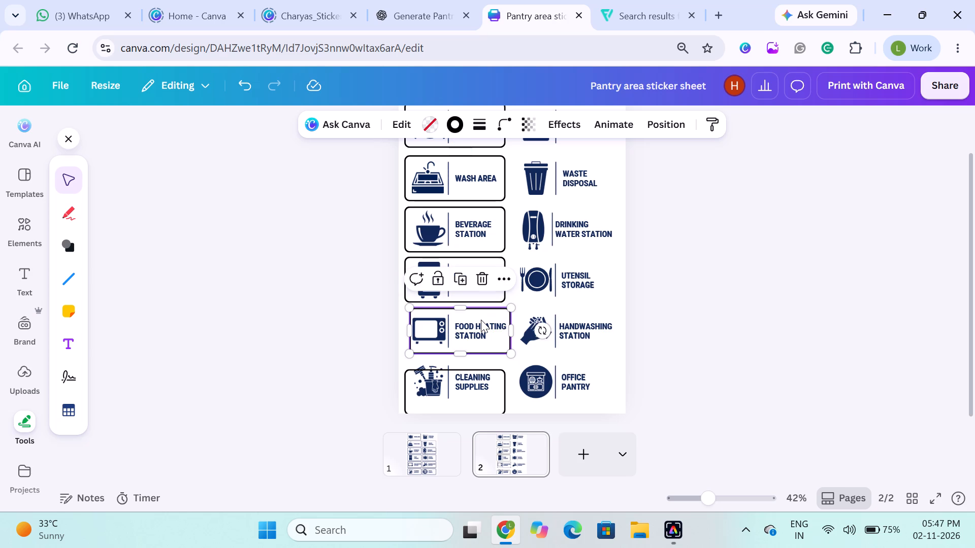
key(Left)
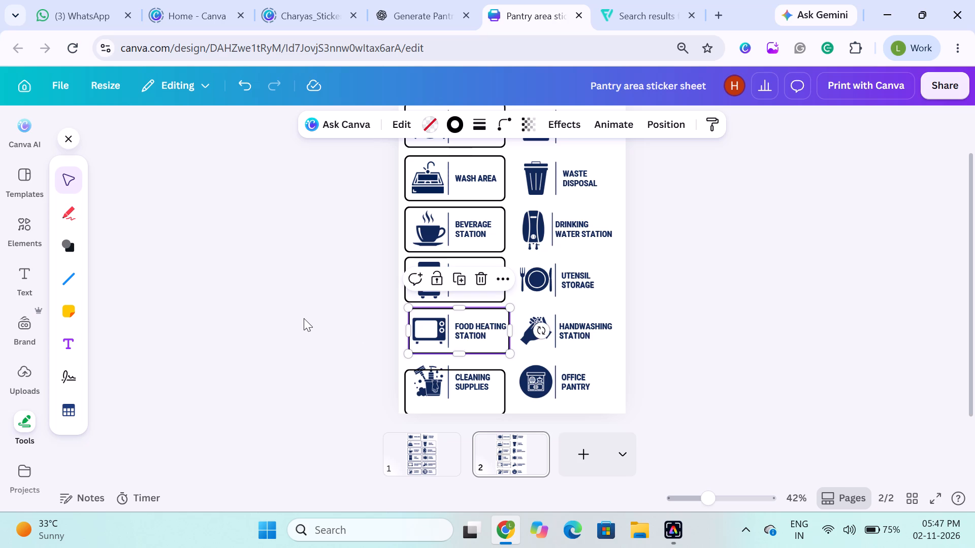
click(304, 318)
Nudge the Cleaning Supplies frame upward until it is vertically centred on its label and inside the page.
click(431, 389)
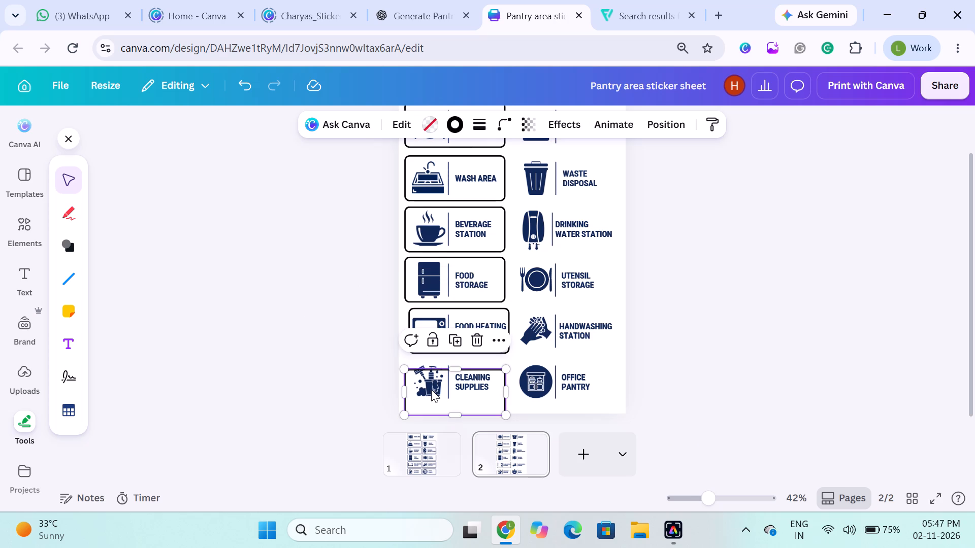
key(Up)
key(Up)
key(Up)
key(Up)
key(Up)
key(Up)
key(Up)
key(Up)
key(Up)
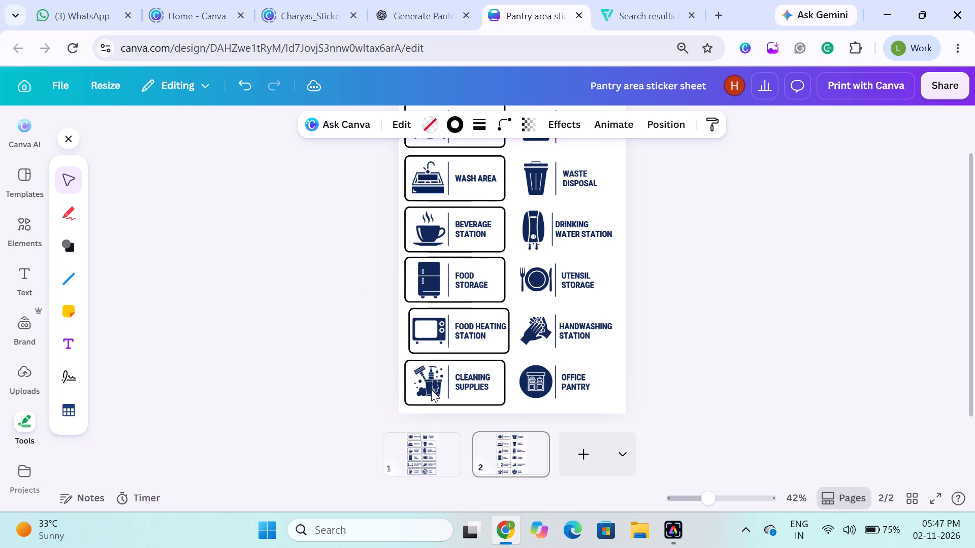
key(Up)
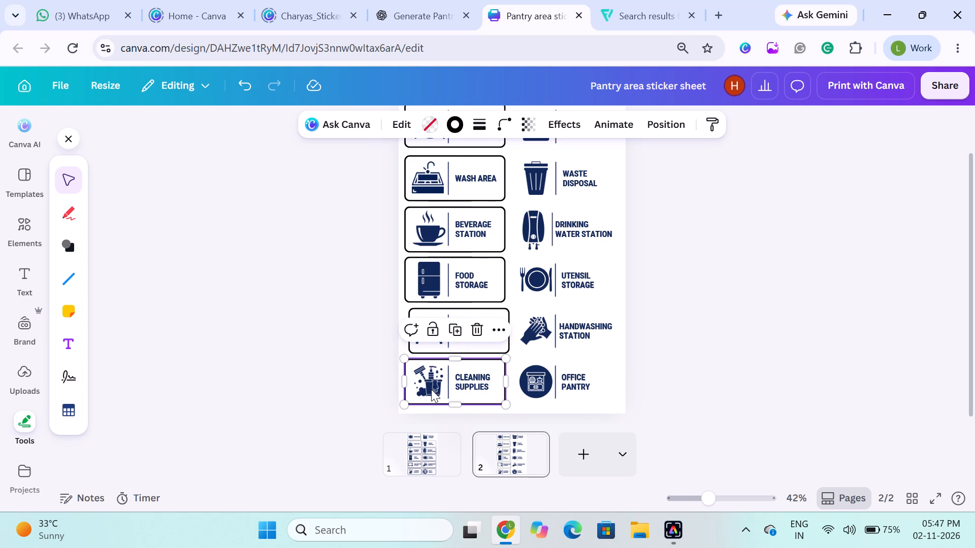
Fine-tune the Cleaning Supplies frame horizontally, leaving it slightly left of the frames higher in the column.
key(Right)
key(Right)
key(Left)
key(Left)
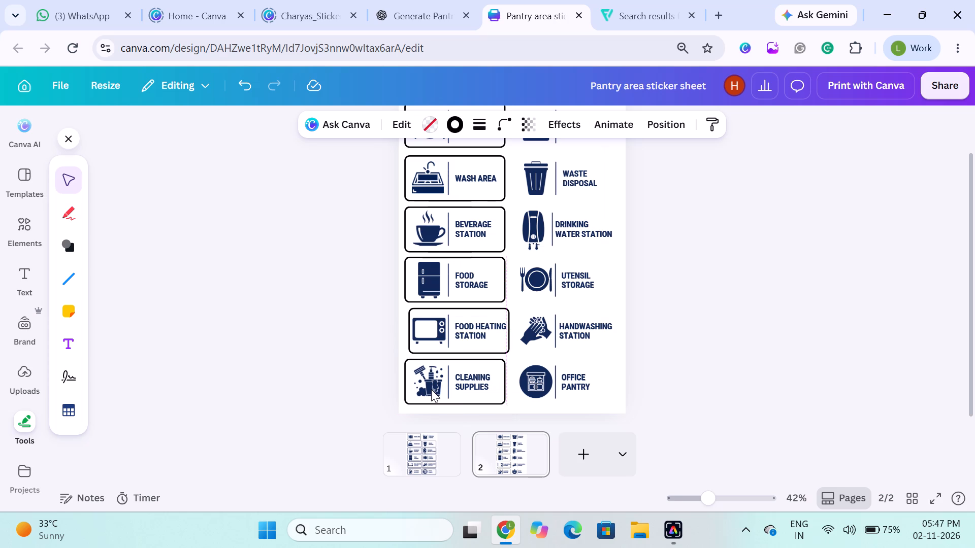
key(Left)
key(Left)
key(Right)
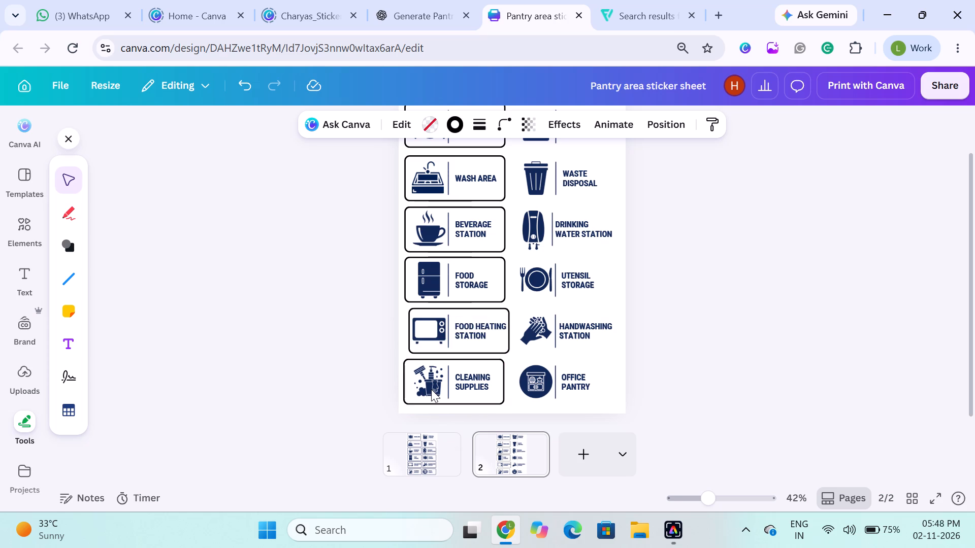
click(431, 389)
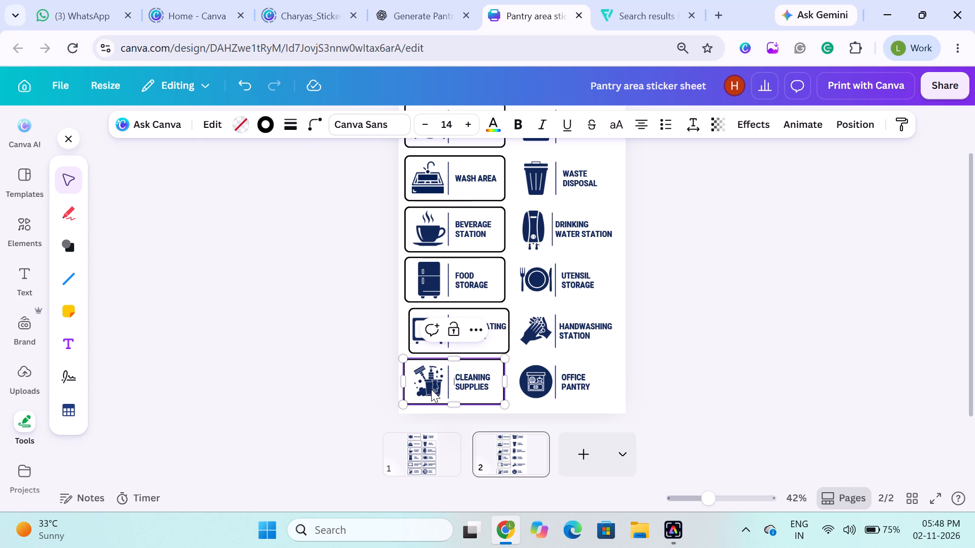
click(300, 357)
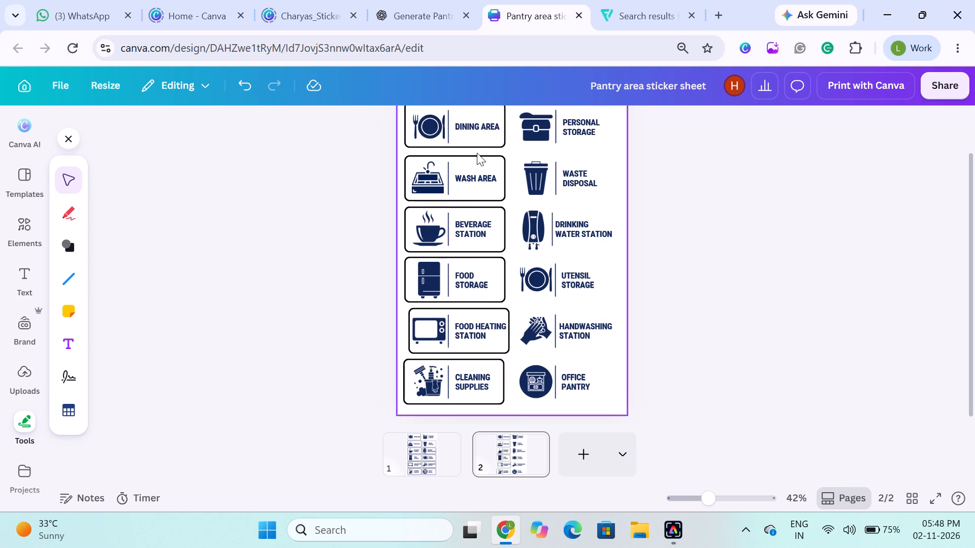
Send the rounded frames of Dining Area, Wash Area and Beverage Station to the back, behind their icons and text.
scroll(477, 153, up, 2)
click(477, 157)
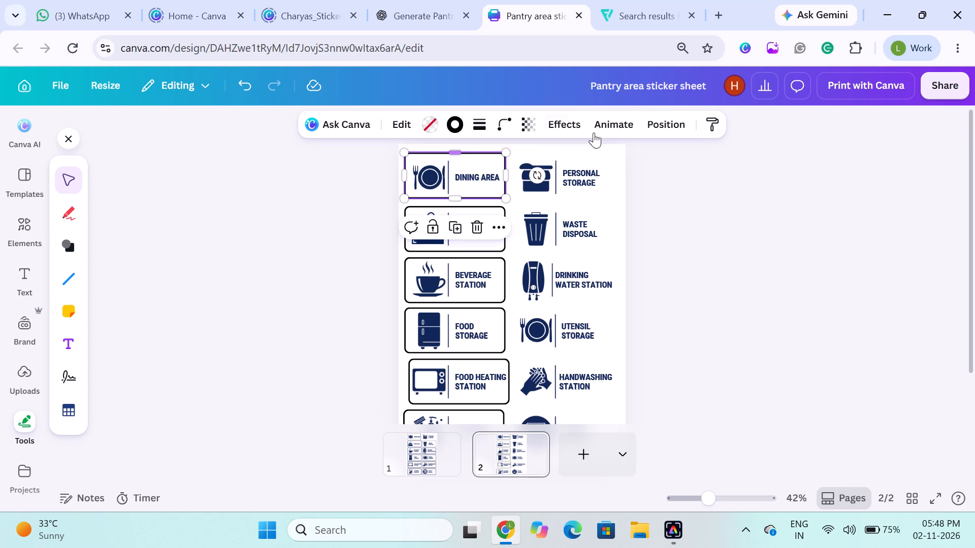
click(686, 119)
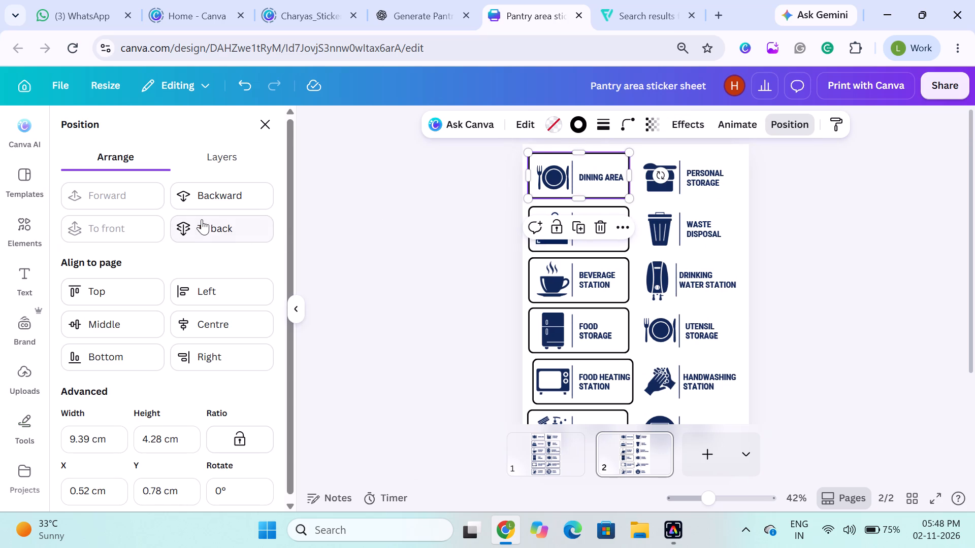
click(201, 219)
click(549, 244)
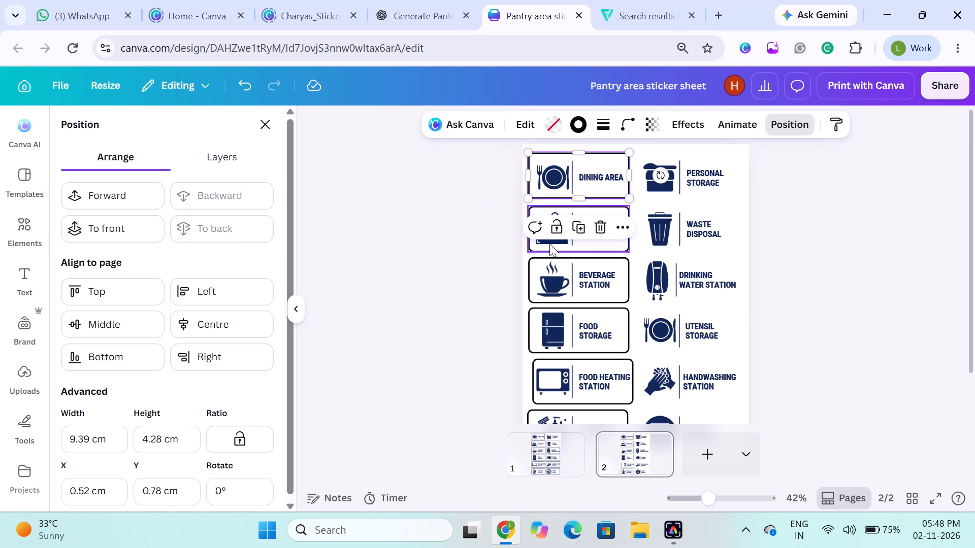
click(226, 226)
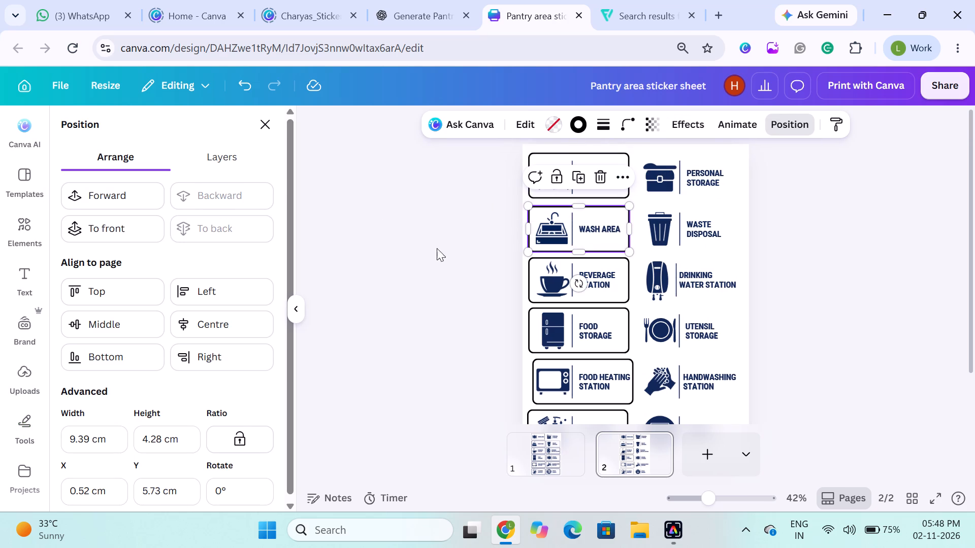
click(536, 270)
click(253, 233)
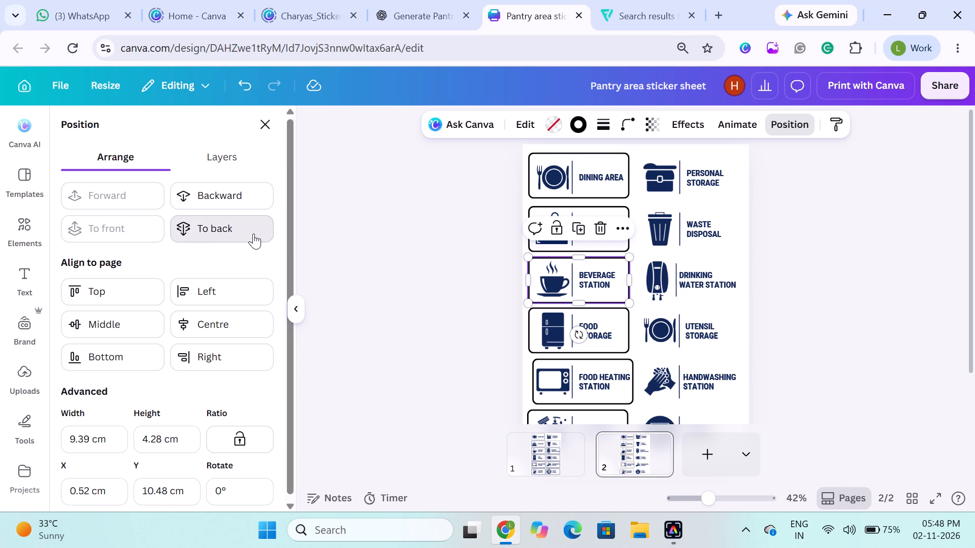
Send the rounded frames of Food Storage, Food Heating Station and Cleaning Supplies to the back.
click(541, 321)
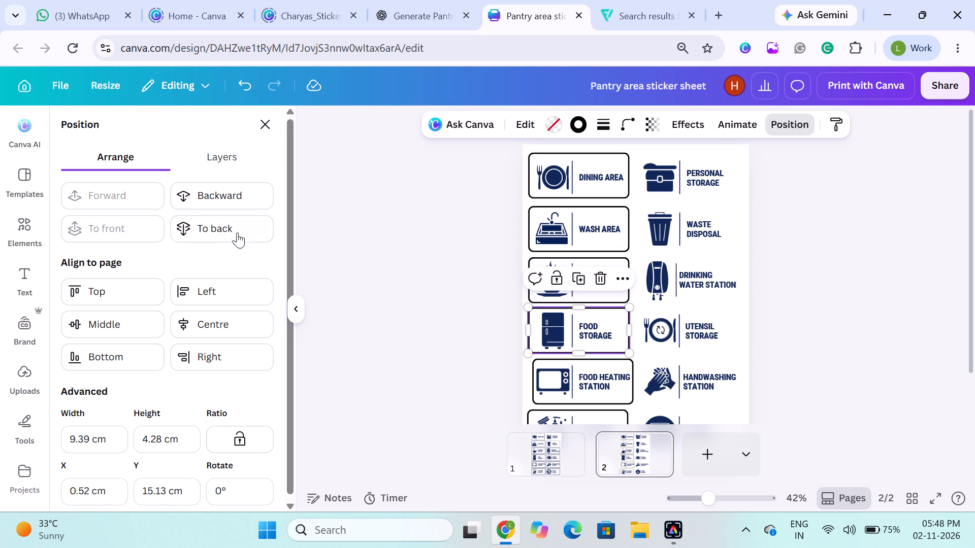
click(206, 229)
click(552, 369)
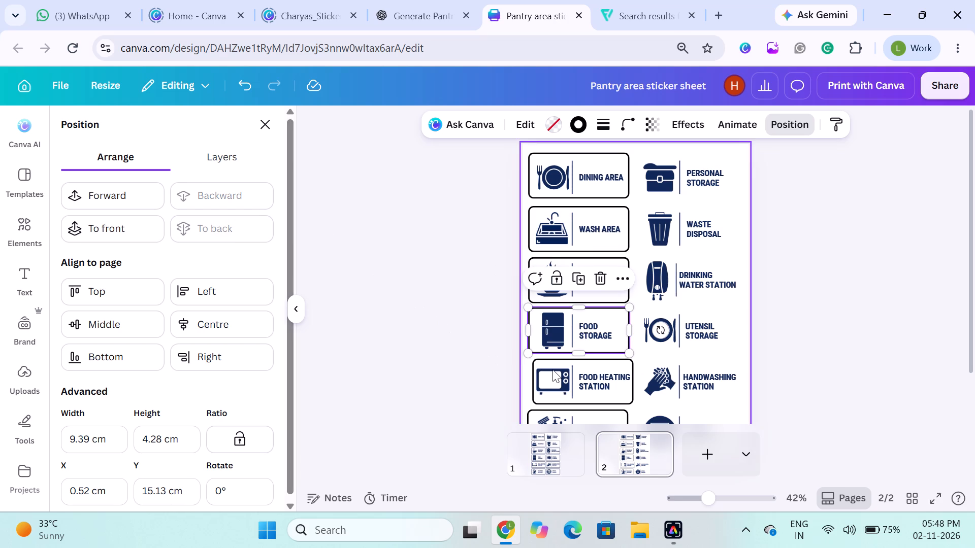
click(225, 230)
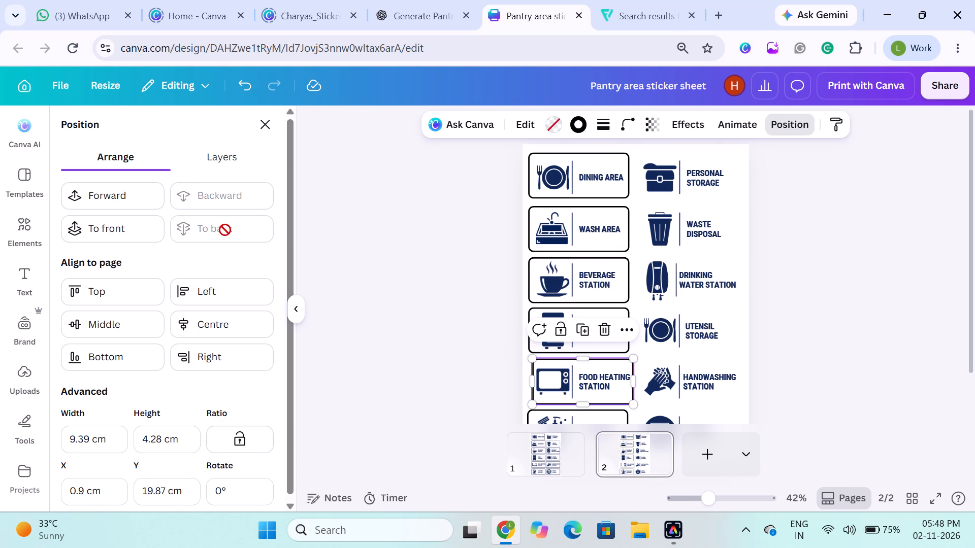
click(507, 340)
scroll(507, 340, down, 2)
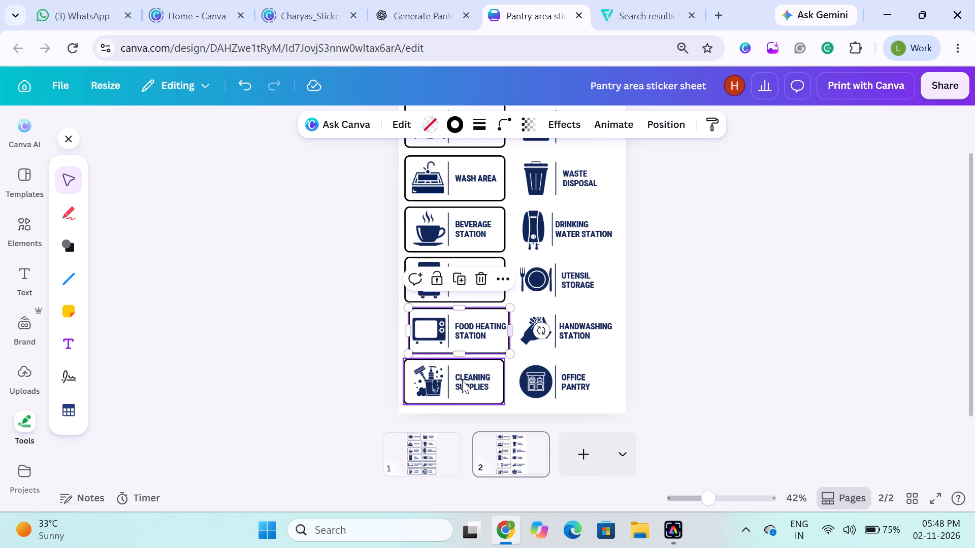
click(465, 388)
click(660, 119)
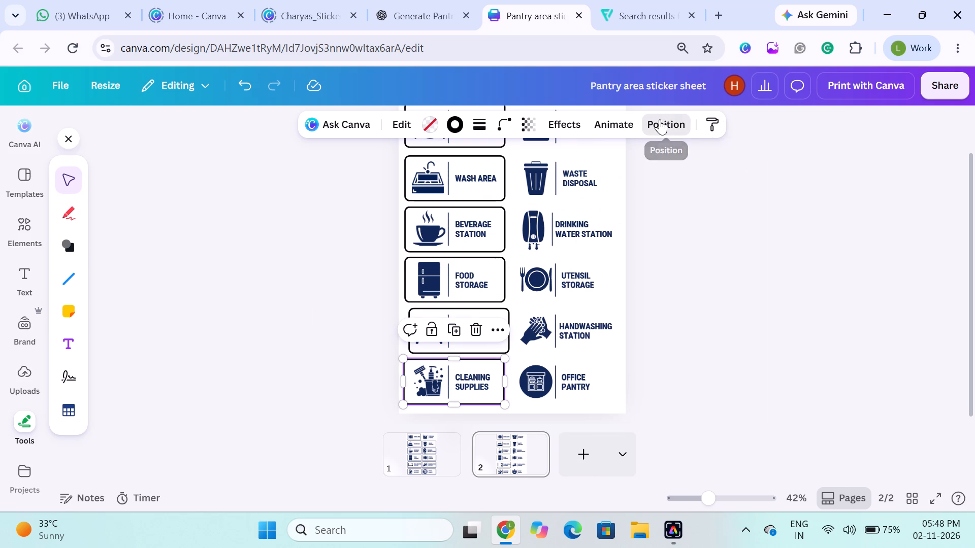
click(200, 233)
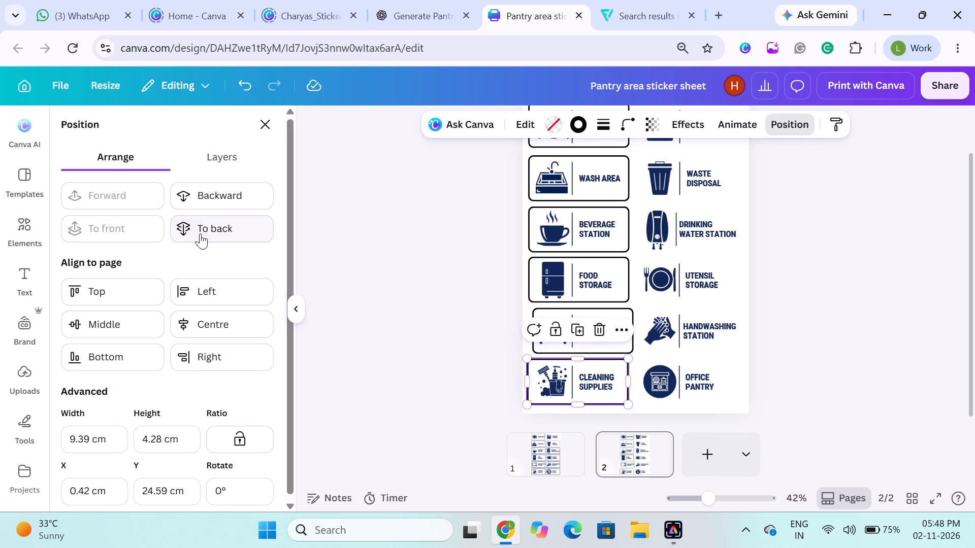
click(430, 255)
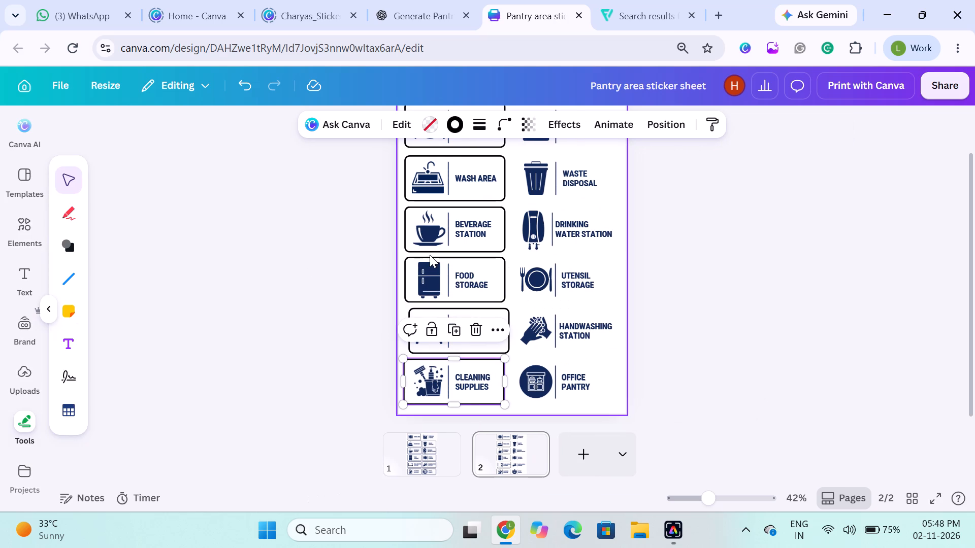
click(338, 266)
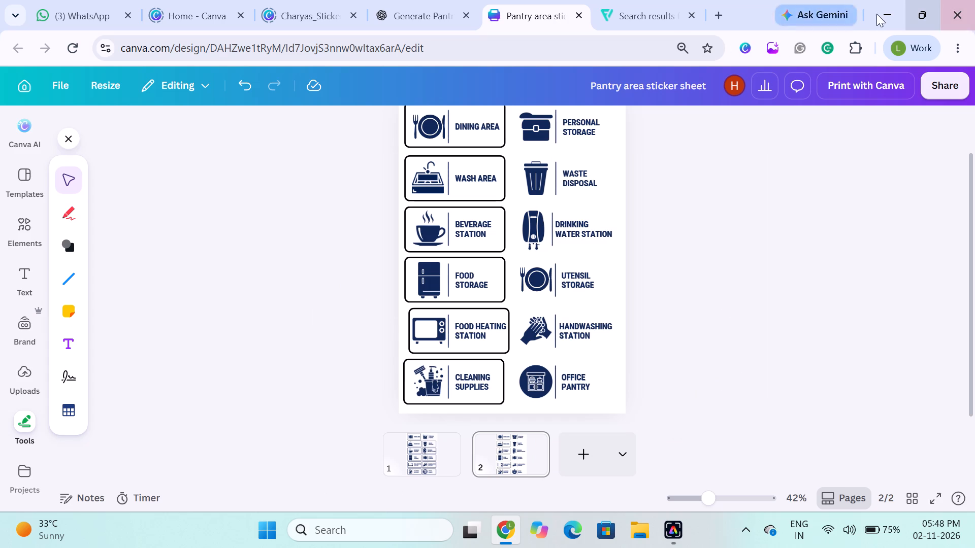
Shift the Food Heating Station frame, icon, divider and text together leftward until the frame lines up with the Food Storage frame.
drag(332, 341, 485, 323)
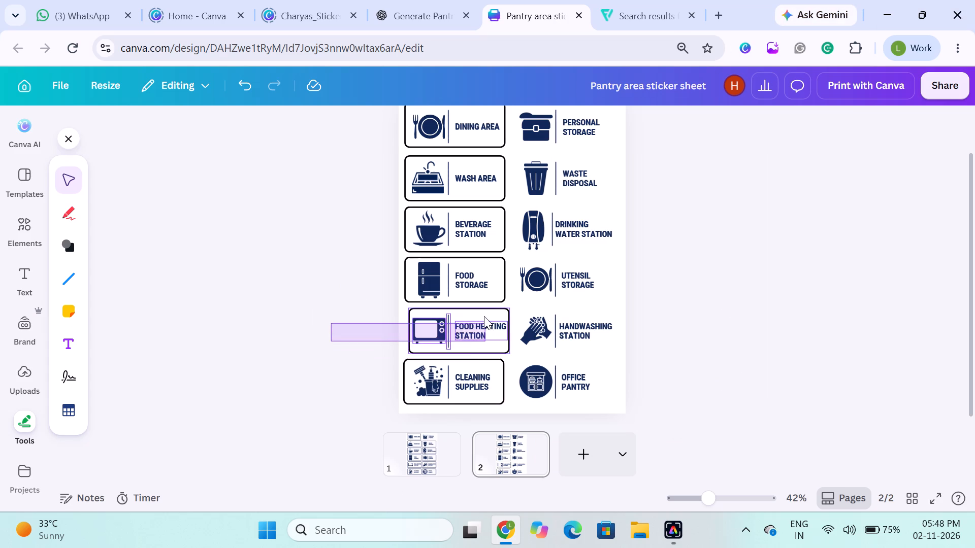
key(Left)
key(Left)
key(Left)
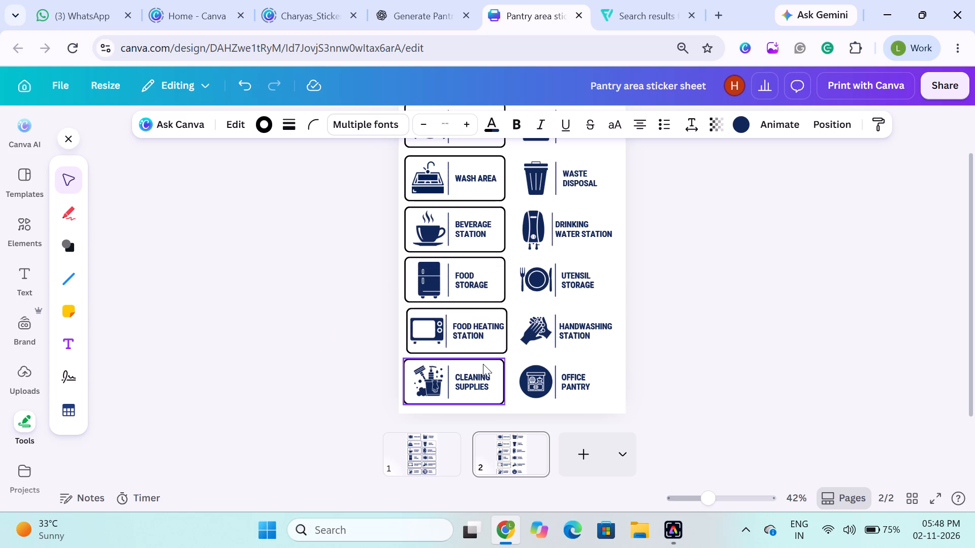
key(Left)
key(Left)
key(Left)
key(Right)
key(Right)
key(Right)
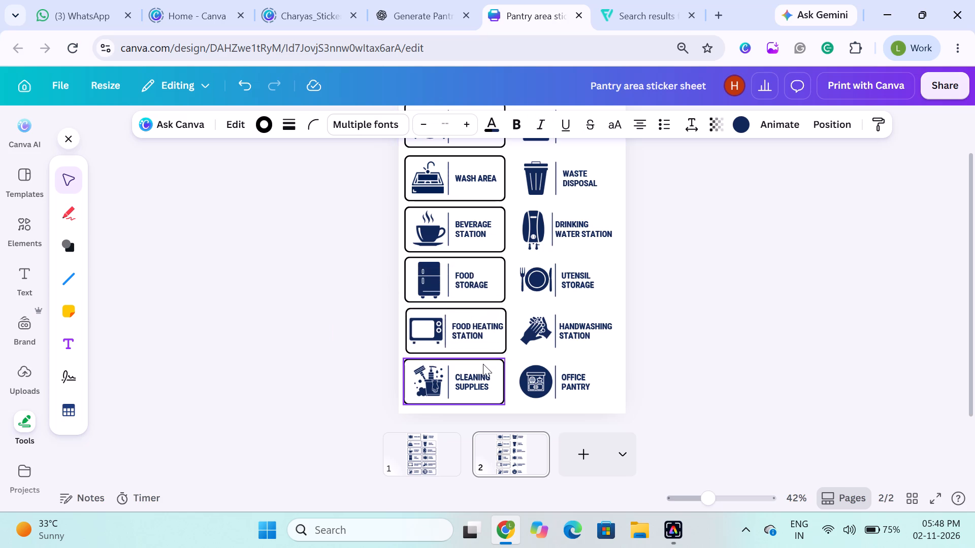
key(Right)
key(Right)
key(Right)
key(Left)
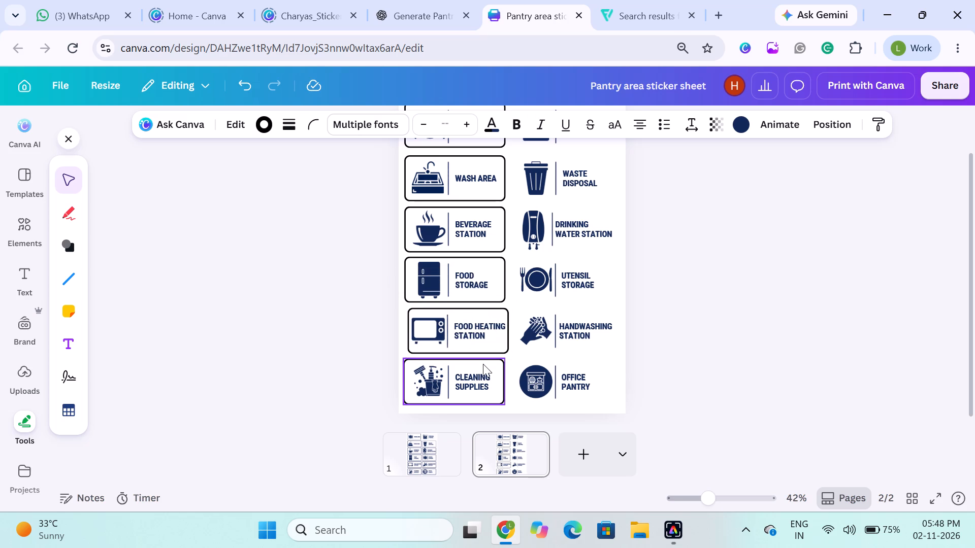
key(Left)
key(Left)
key(Left)
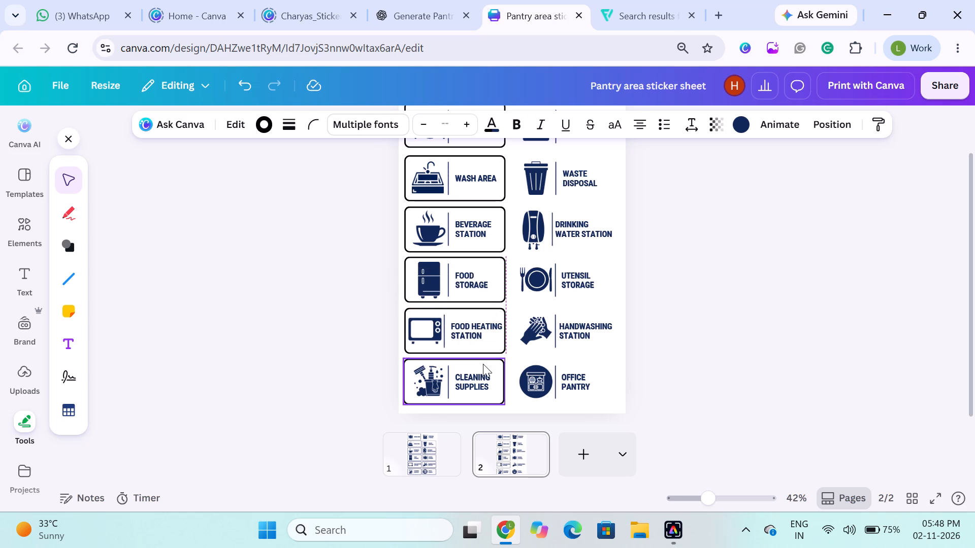
key(Left)
key(Right)
drag(305, 351, 367, 333)
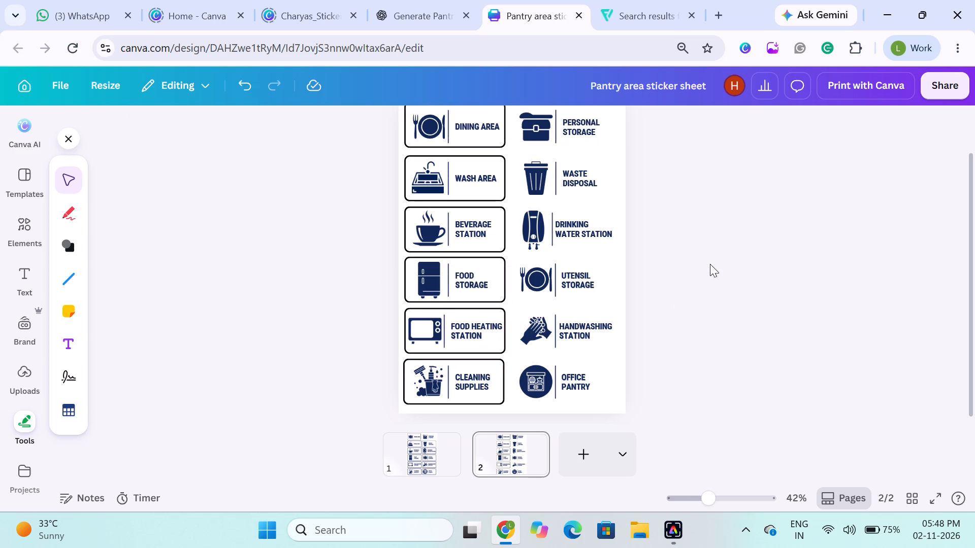
click(710, 264)
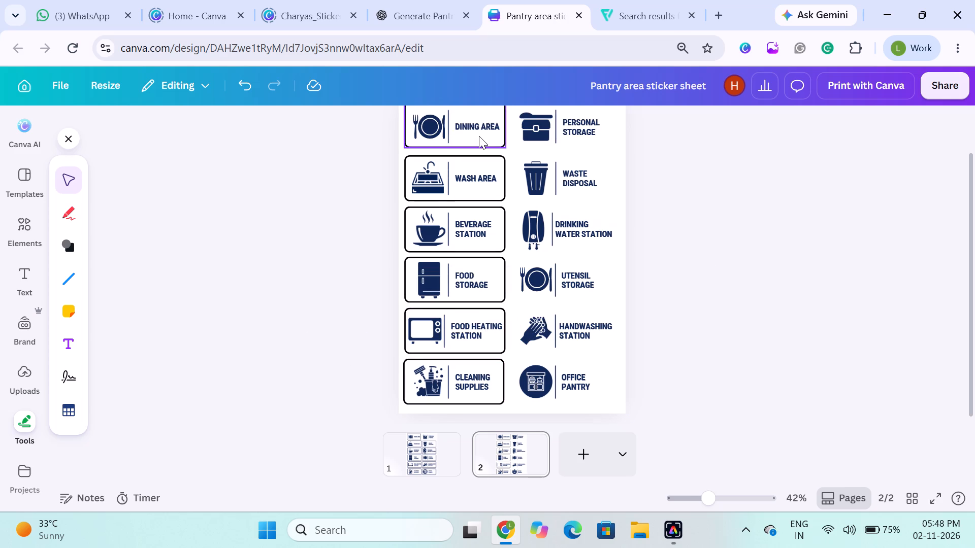
Duplicate the Dining Area frame and place the copy around Personal Storage, level with the original.
click(479, 136)
key(ctrl+d)
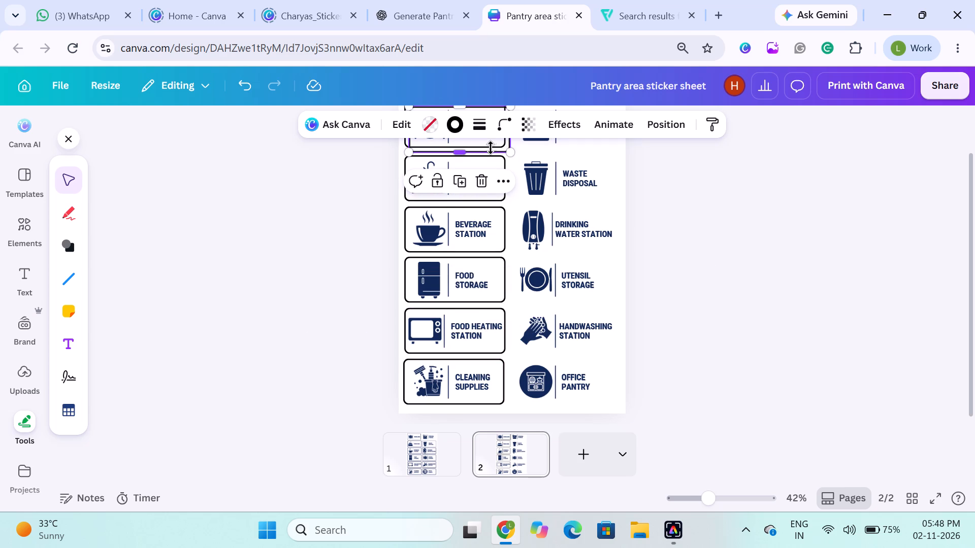
scroll(498, 155, up, 1)
click(765, 230)
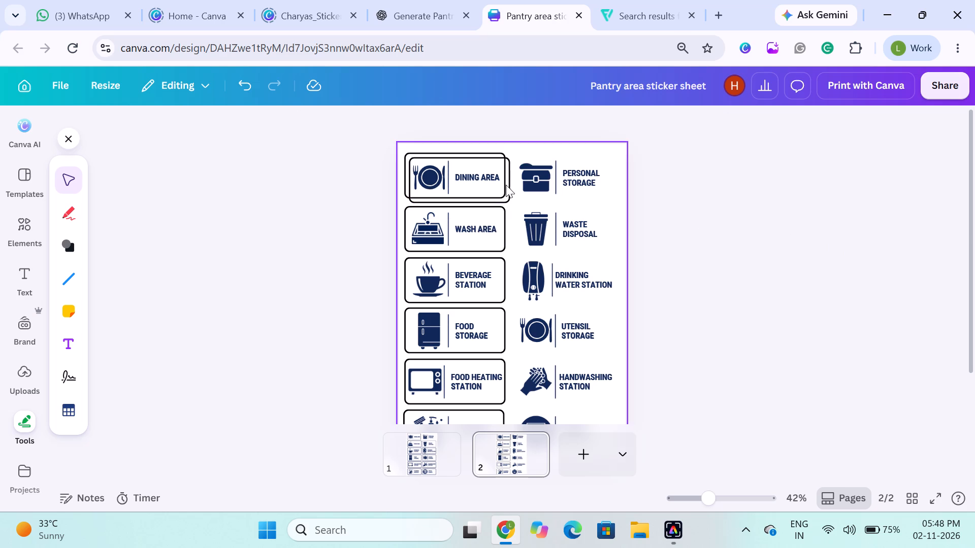
click(497, 186)
drag(497, 186, 594, 182)
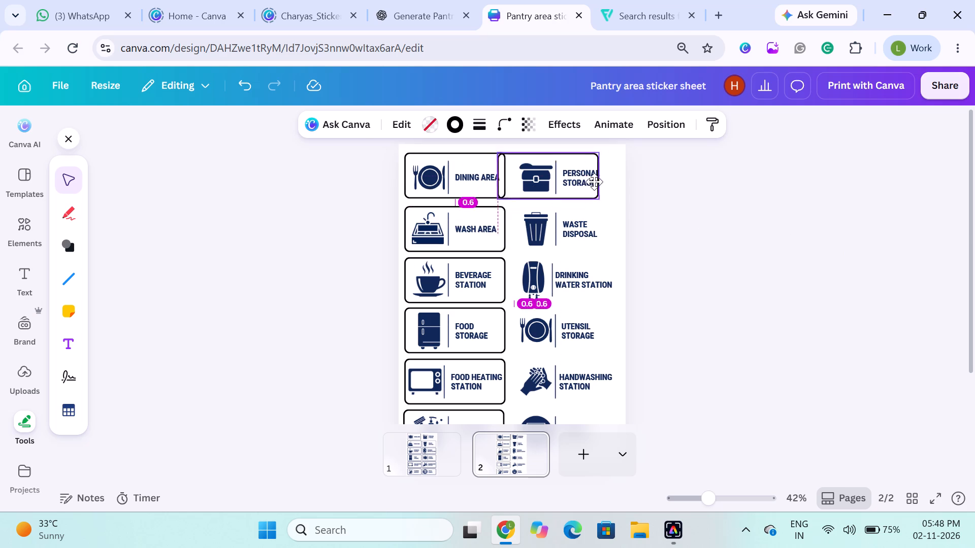
drag(594, 182, 599, 181)
Duplicate the Personal Storage frame and place the copy around Waste Disposal, level with the Wash Area frame.
key(ctrl+d)
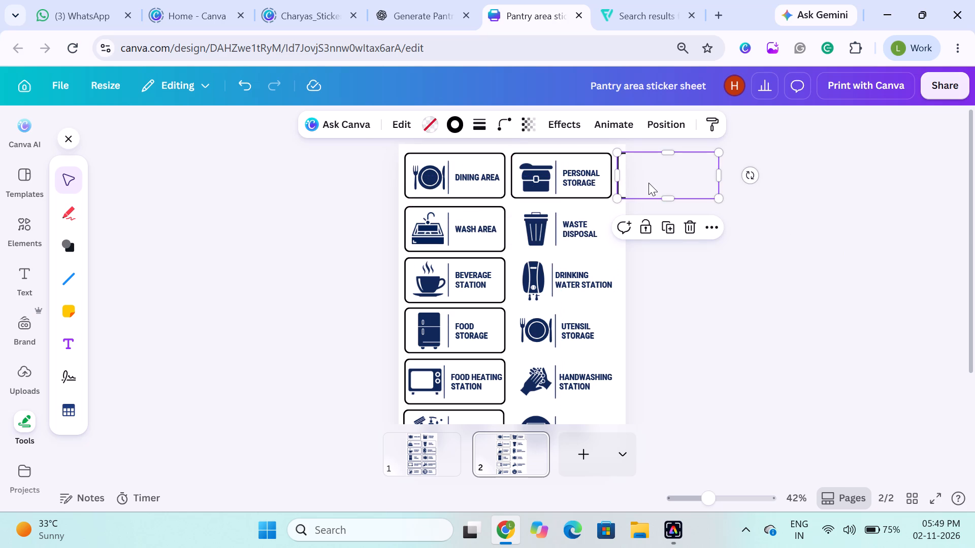
drag(648, 183, 541, 234)
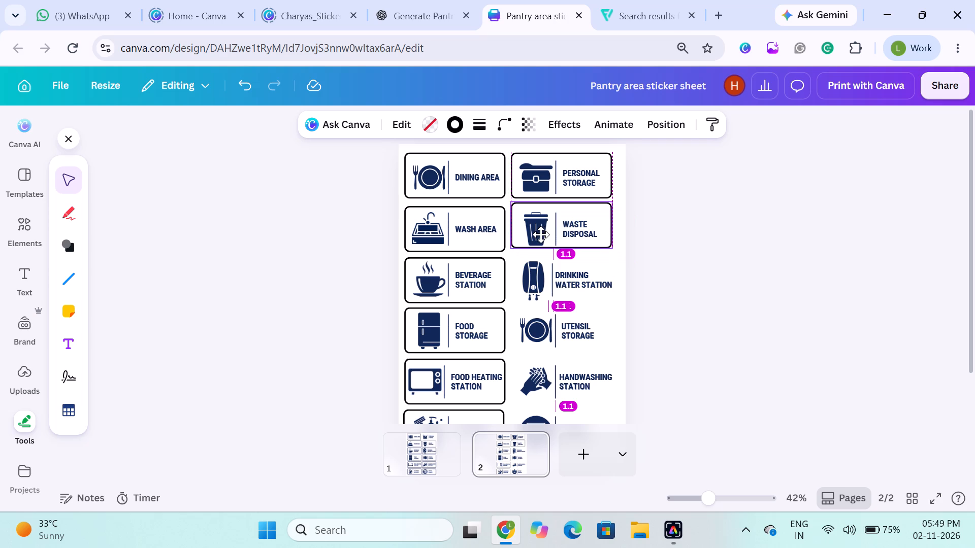
drag(541, 234, 542, 236)
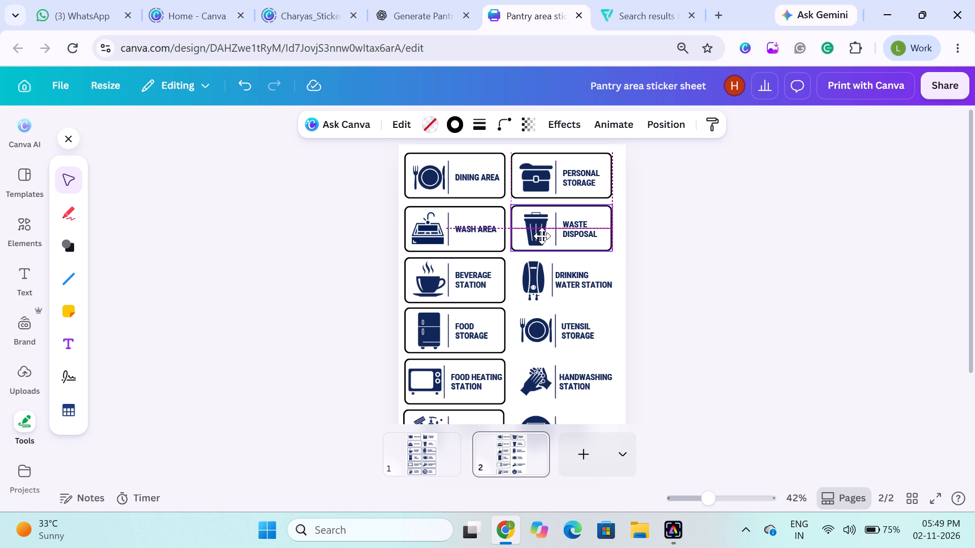
drag(542, 236, 542, 236)
Duplicate the Waste Disposal frame four times down the column, around Drinking Water Station, Utensil Storage, Handwashing Station and Office Pantry.
key(ctrl+d)
key(ctrl+d)
key(ctrl+d)
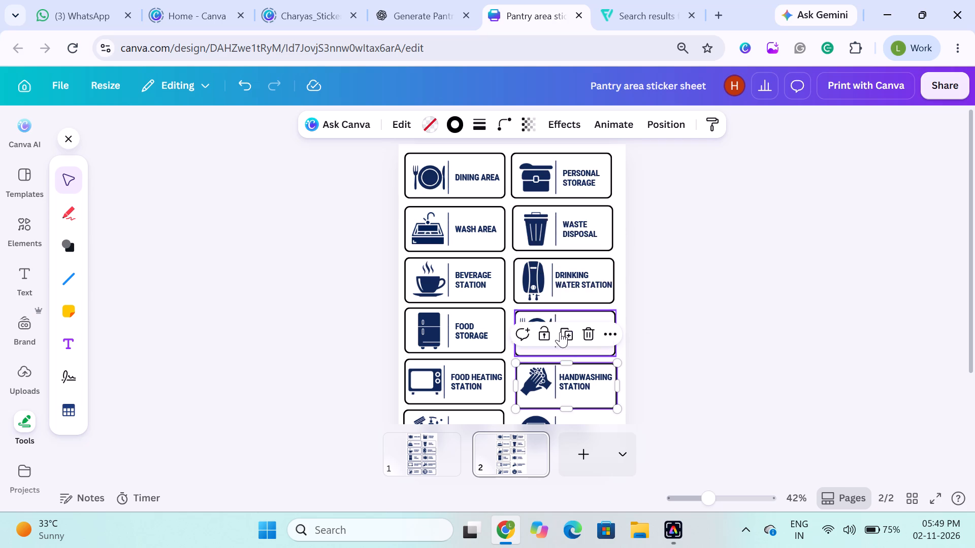
key(ctrl+d)
click(714, 374)
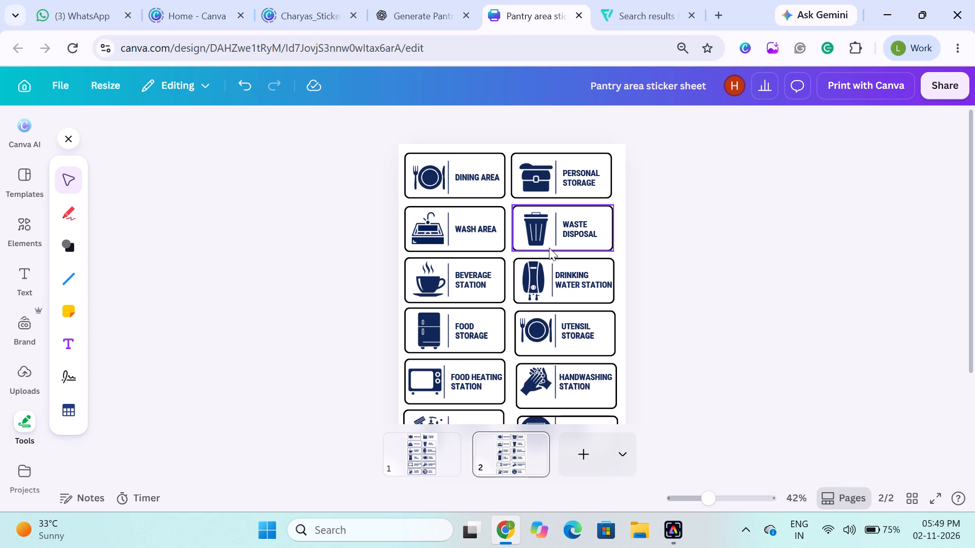
Nudge the Drinking Water Station frame slightly up and right so it encloses its label, level with the Beverage Station frame.
click(550, 265)
key(Up)
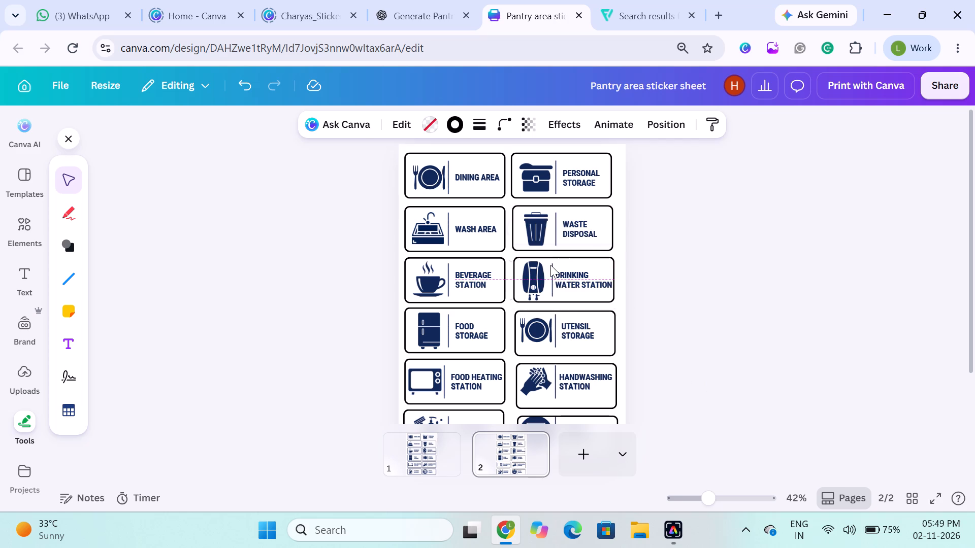
key(Left)
key(Left)
key(Up)
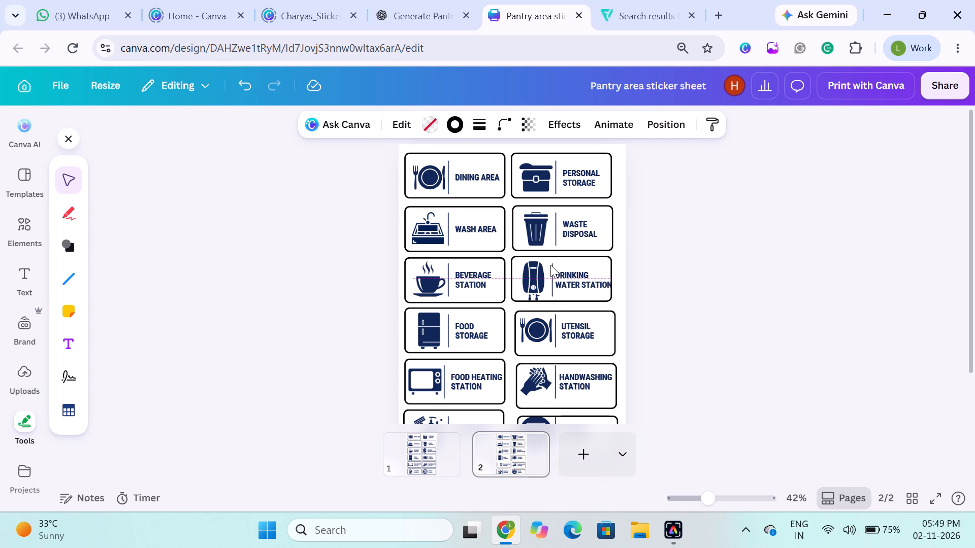
key(Right)
key(Right)
key(Right)
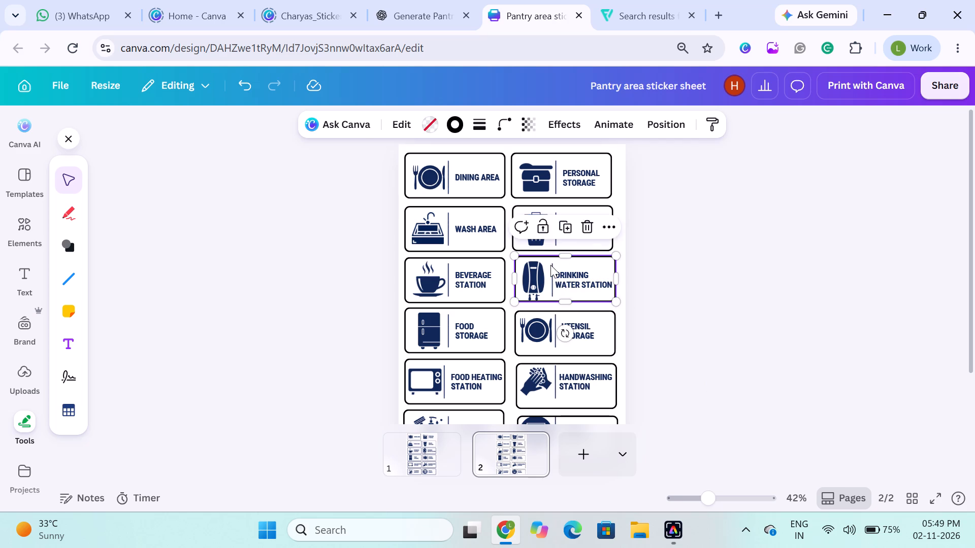
key(Down)
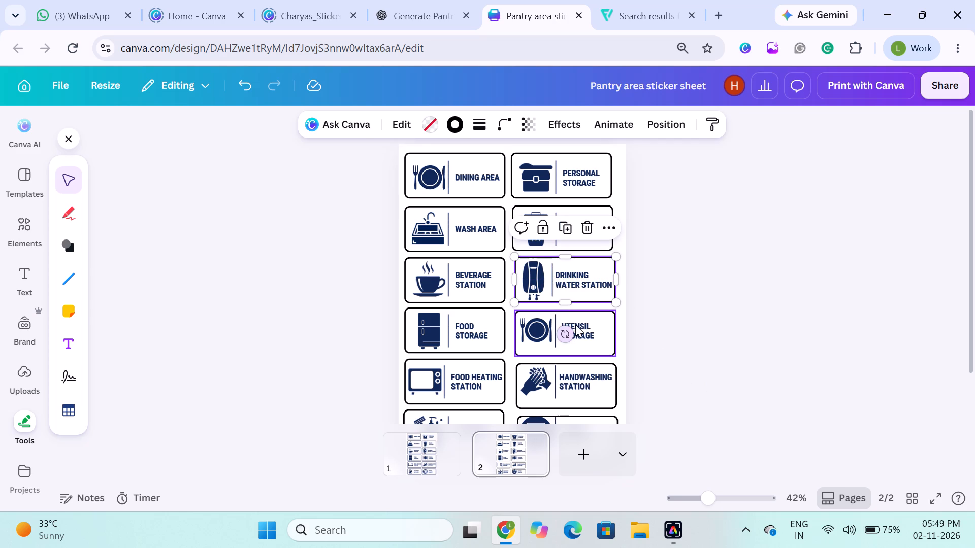
Nudge the Utensil Storage frame upward and slightly right until it is level with the Food Storage frame.
click(575, 324)
key(Up)
key(Up)
key(Right)
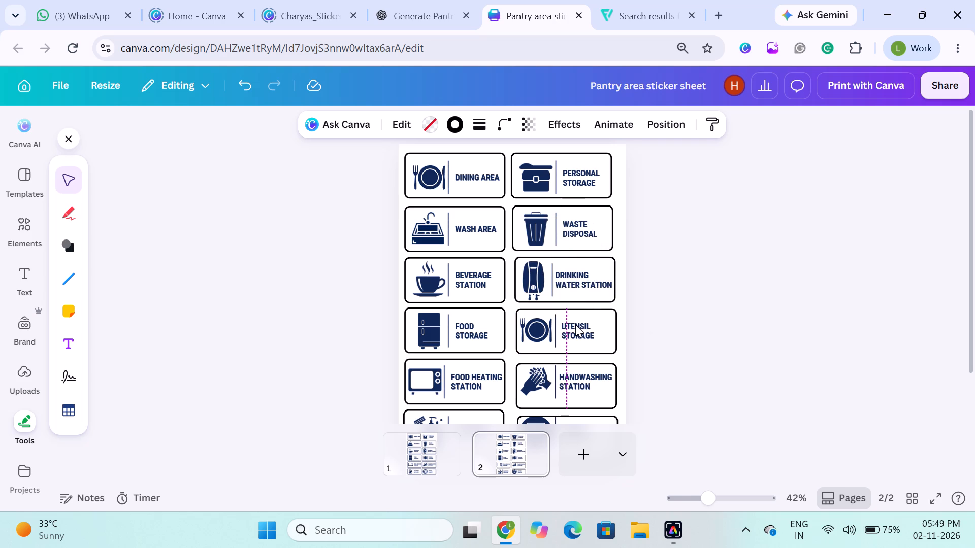
key(Up)
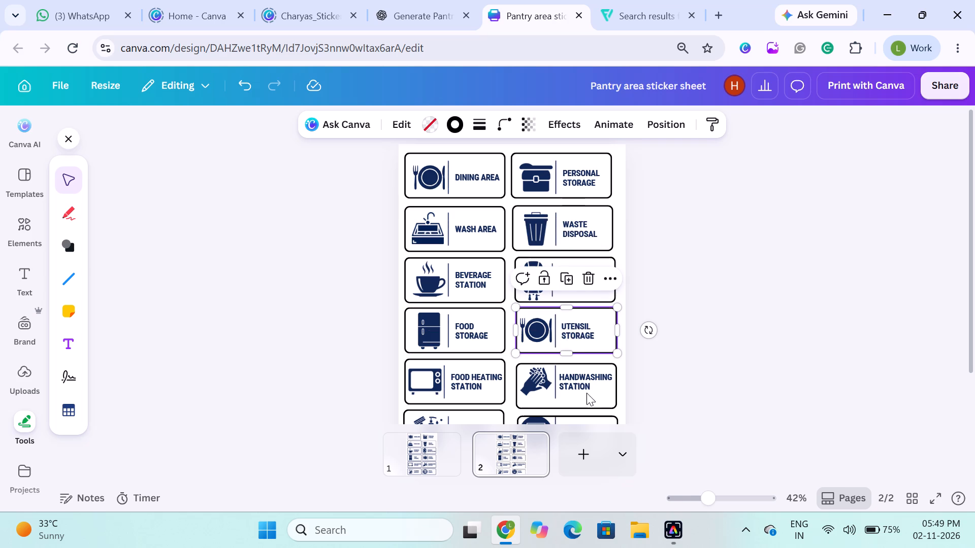
Nudge the Handwashing Station frame upward and slightly right until it is level with the Food Heating Station frame.
click(587, 390)
key(Up)
key(Up)
key(Up)
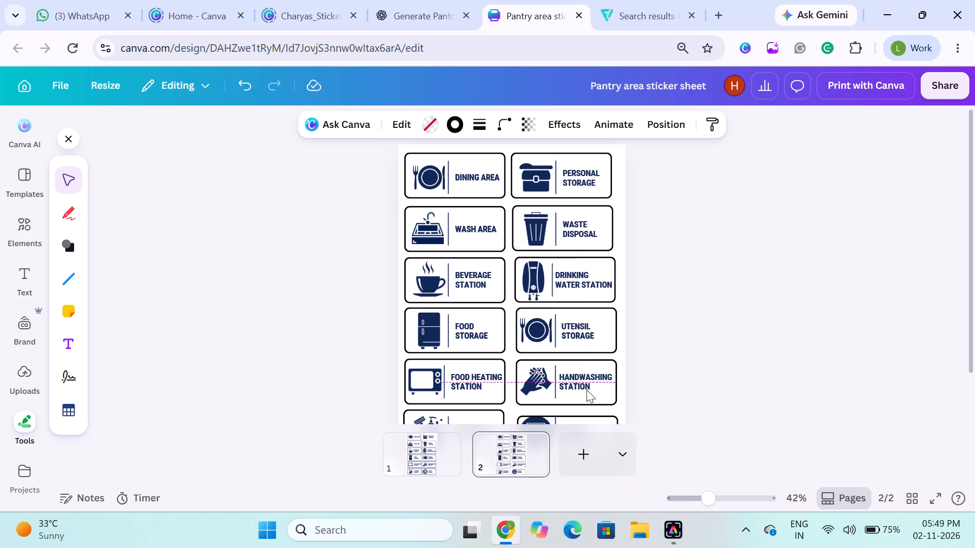
key(Right)
key(Right)
key(Left)
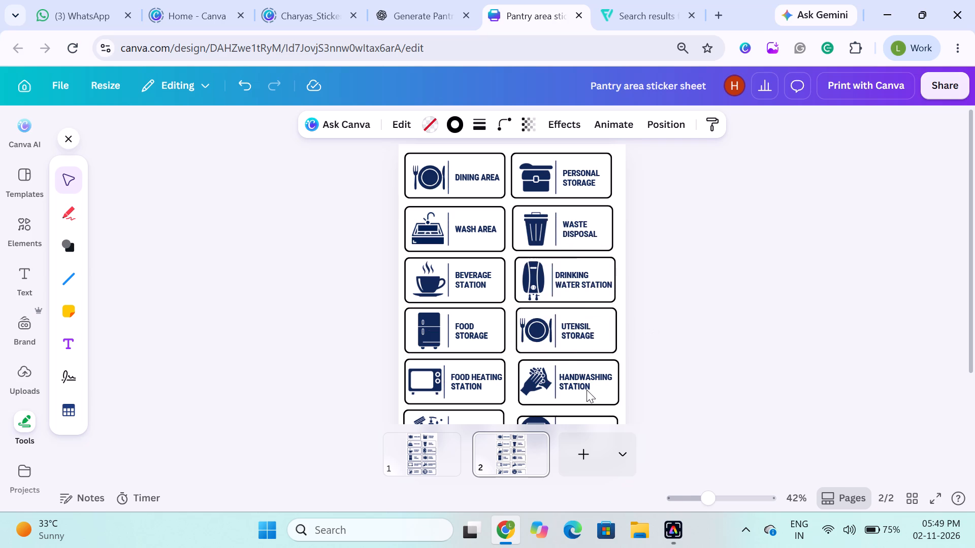
Nudge the Office Pantry frame up and left so it encloses its label, level with the Cleaning Supplies frame.
scroll(583, 404, down, 1)
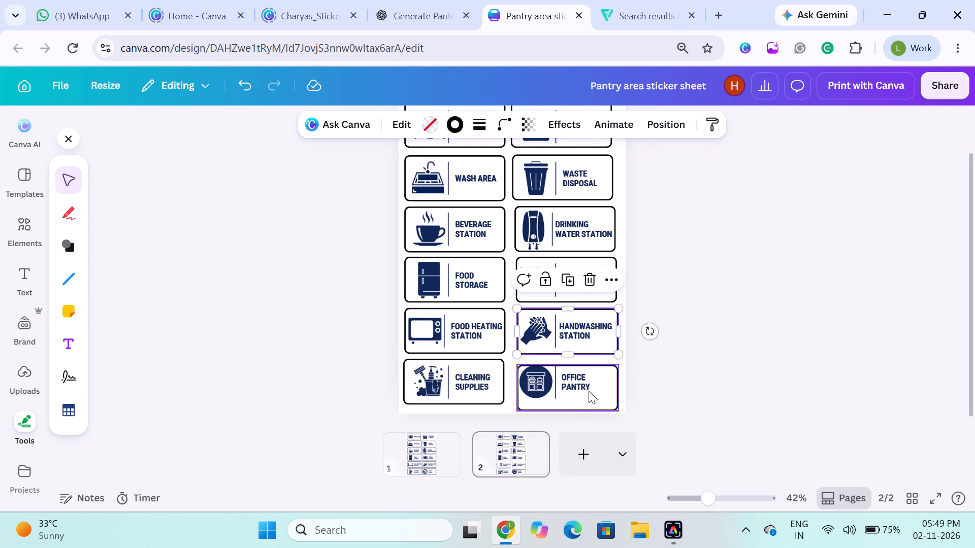
click(589, 389)
key(Up)
key(Up)
key(Up)
key(Up)
key(Up)
key(Left)
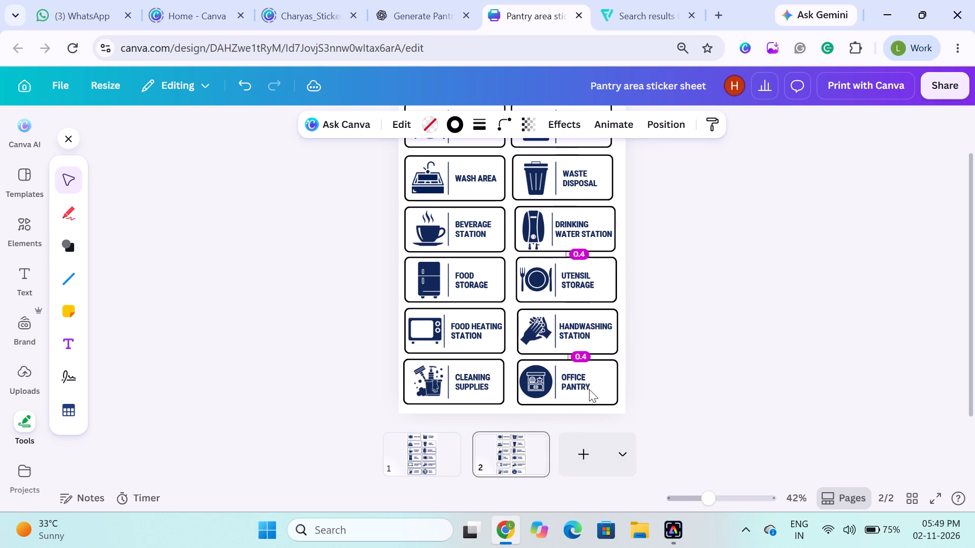
key(Left)
key(Left)
key(Left)
key(Left)
key(Left)
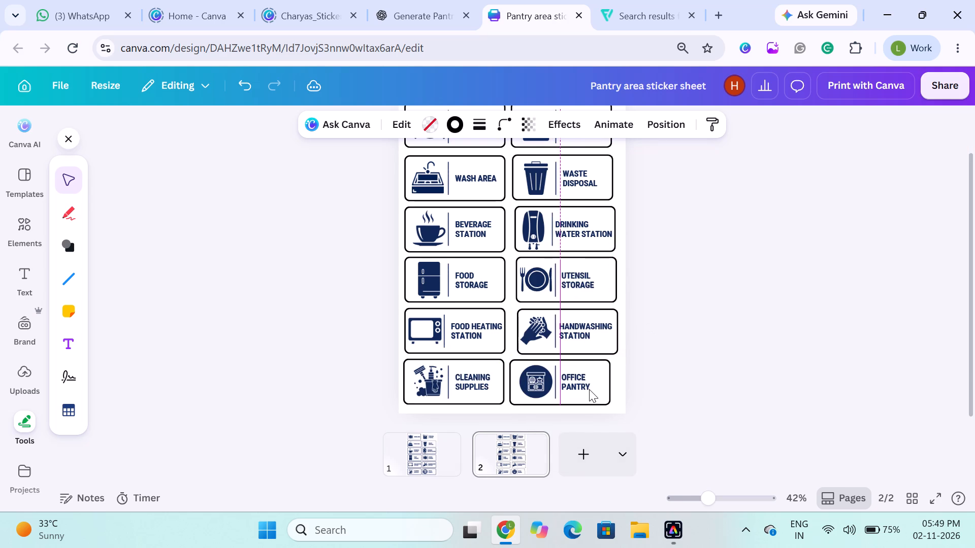
key(Up)
key(Down)
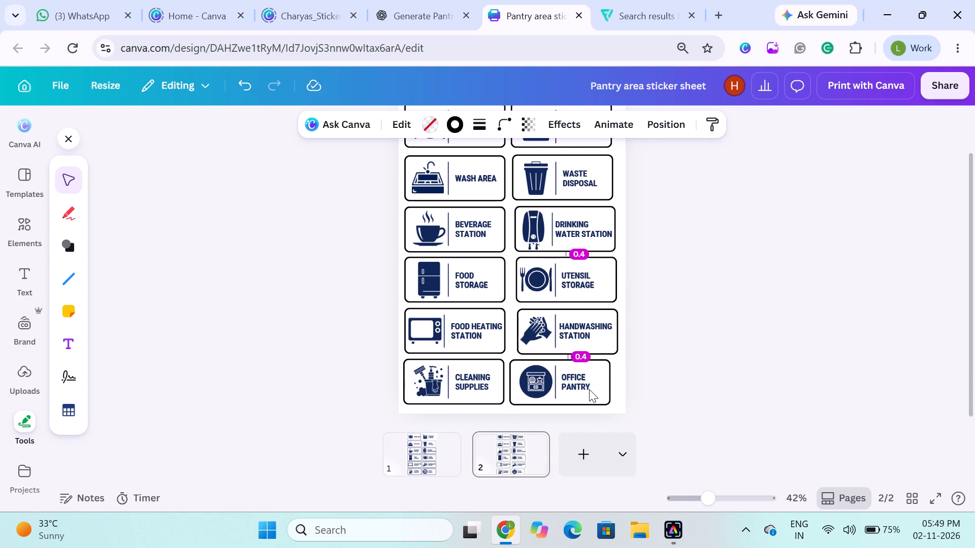
key(Right)
key(Up)
key(Left)
key(Right)
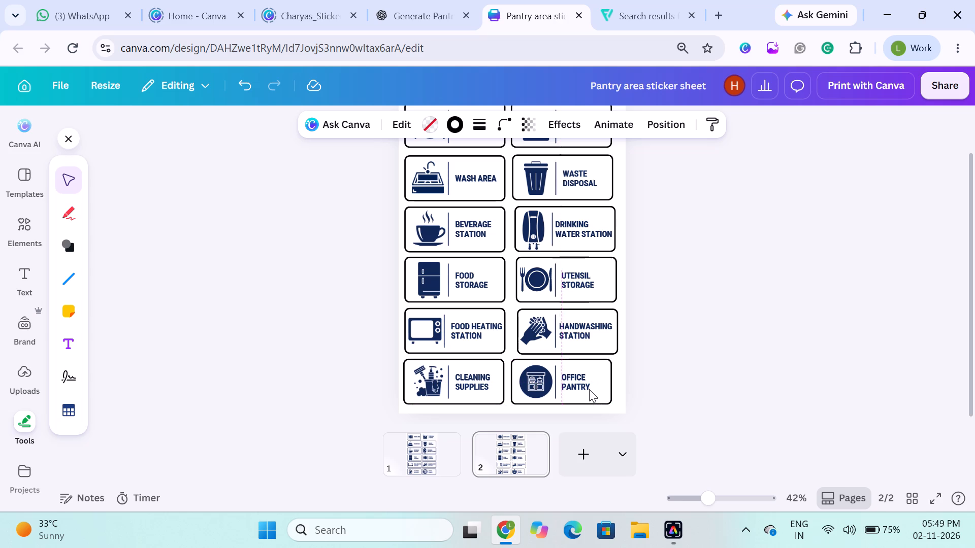
key(Down)
key(Left)
key(Up)
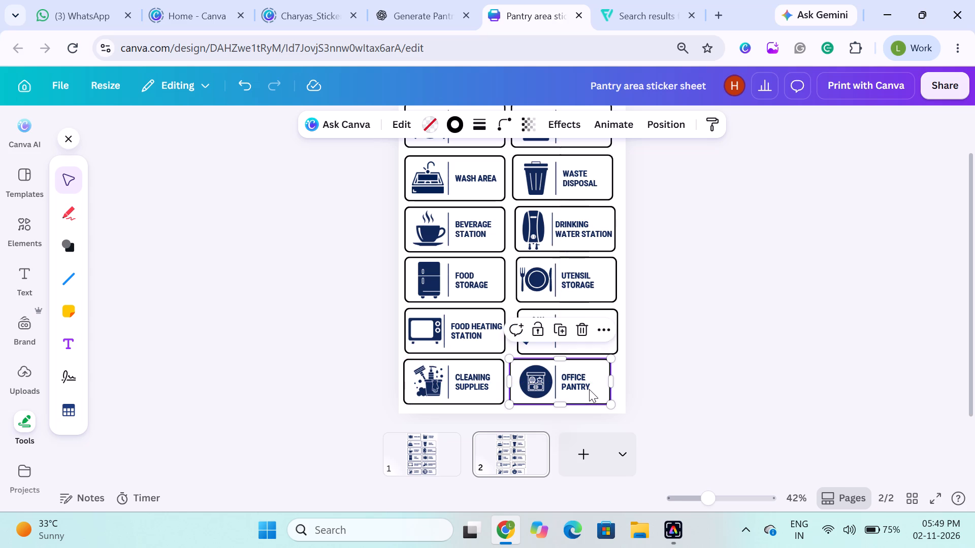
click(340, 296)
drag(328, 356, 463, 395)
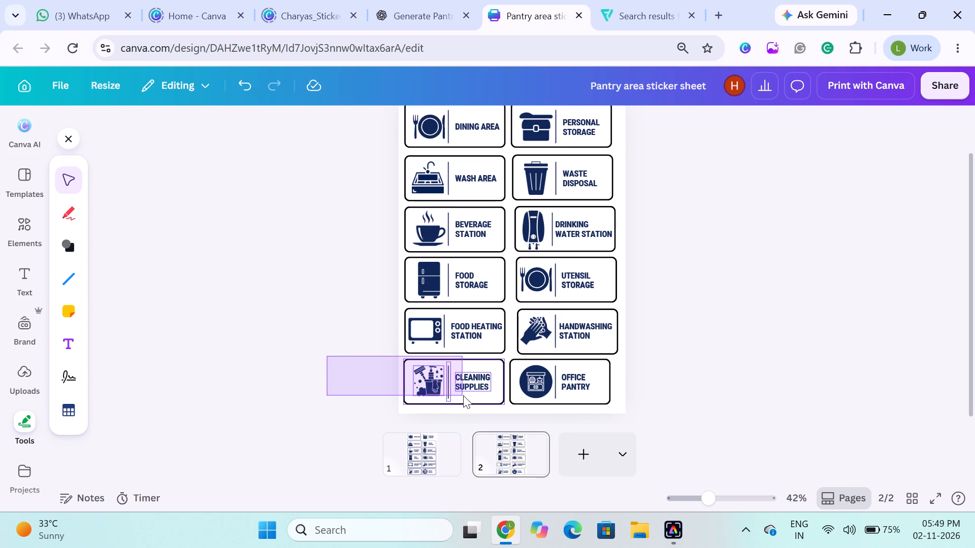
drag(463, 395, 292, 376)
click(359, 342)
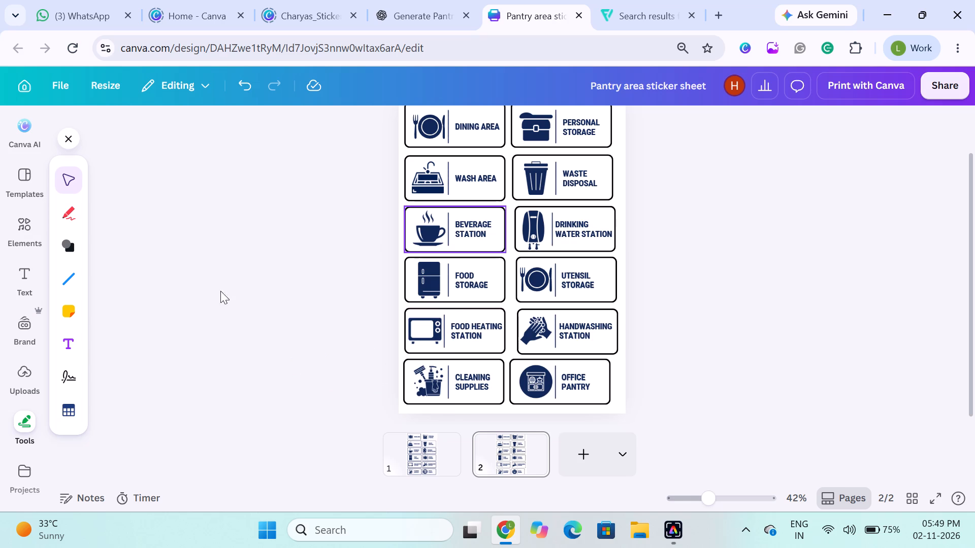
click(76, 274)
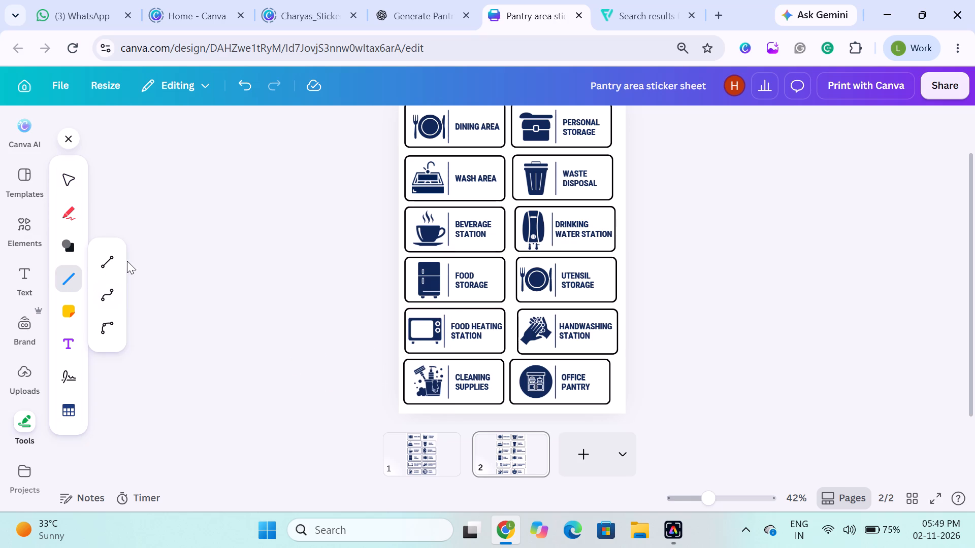
Change the Dining Area frame's stroke colour to the design's navy blue and apply the change to all frames.
scroll(437, 200, up, 1)
click(490, 183)
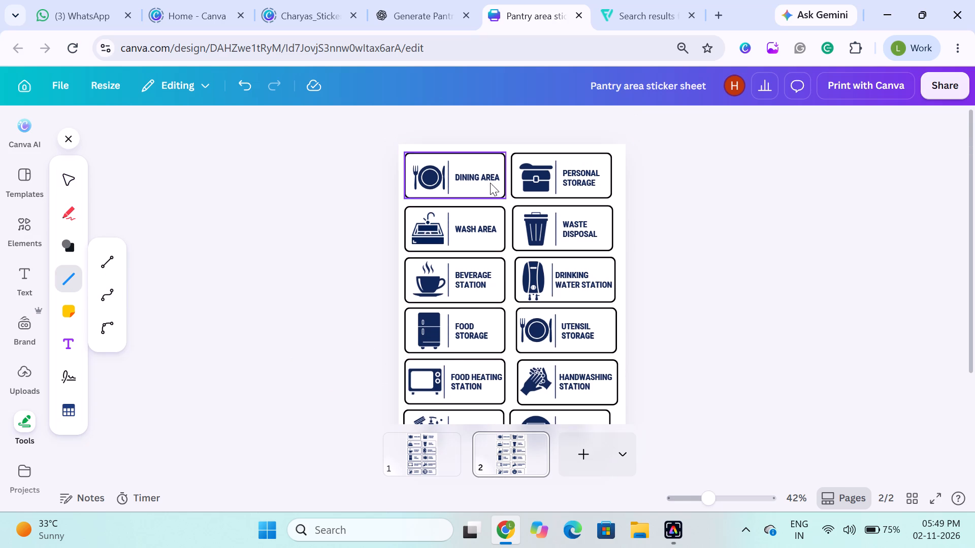
click(457, 118)
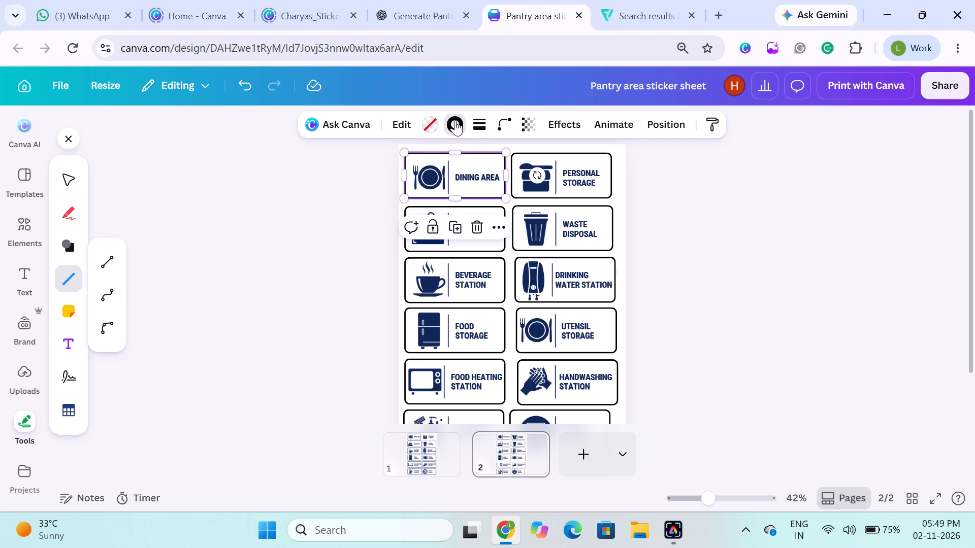
click(81, 277)
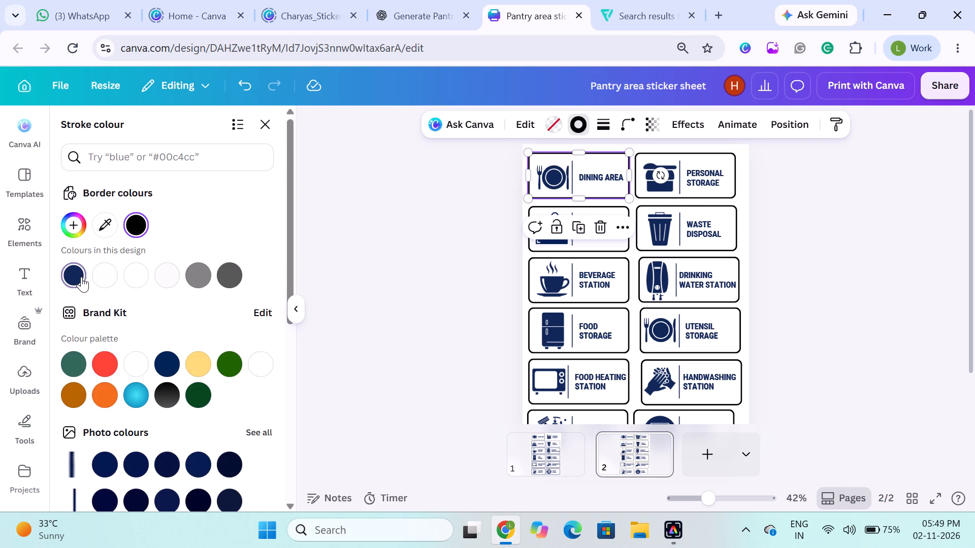
click(203, 489)
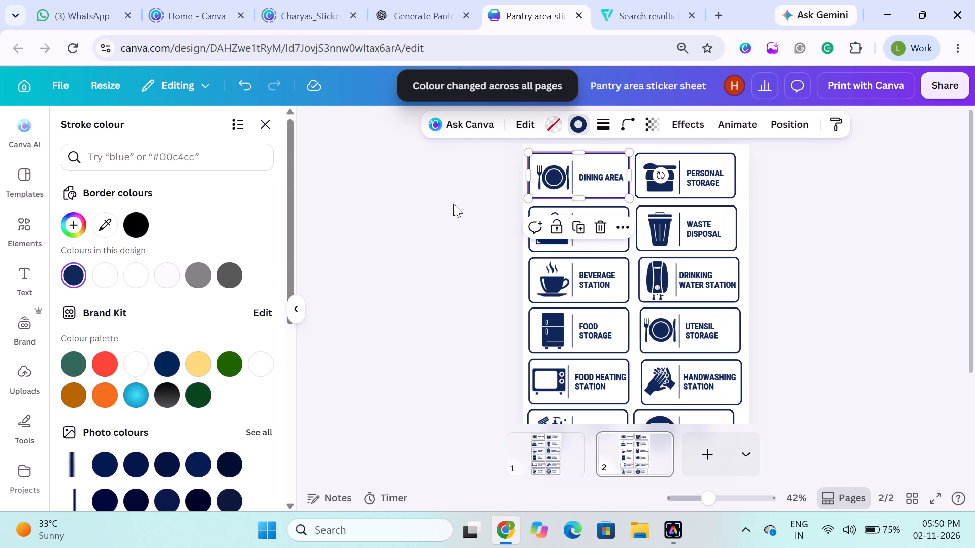
click(460, 220)
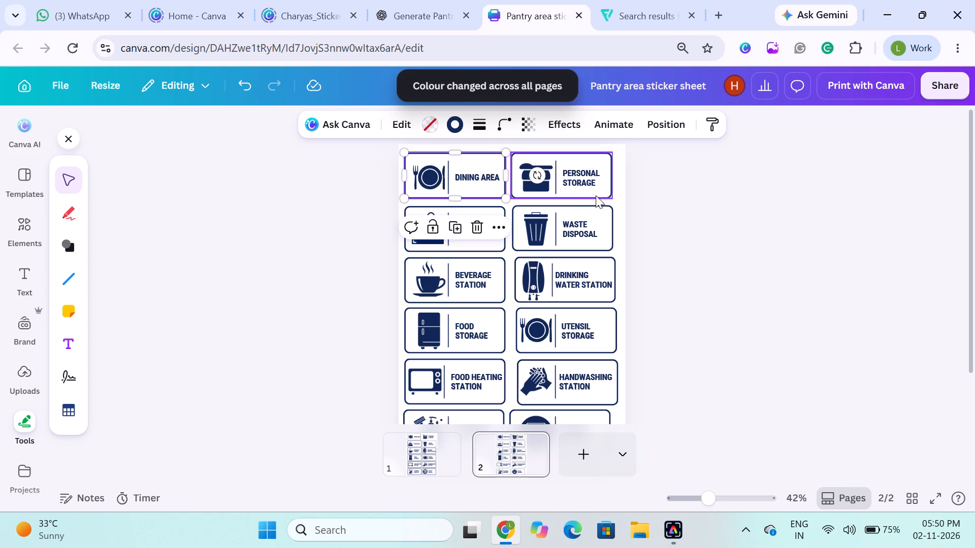
click(725, 189)
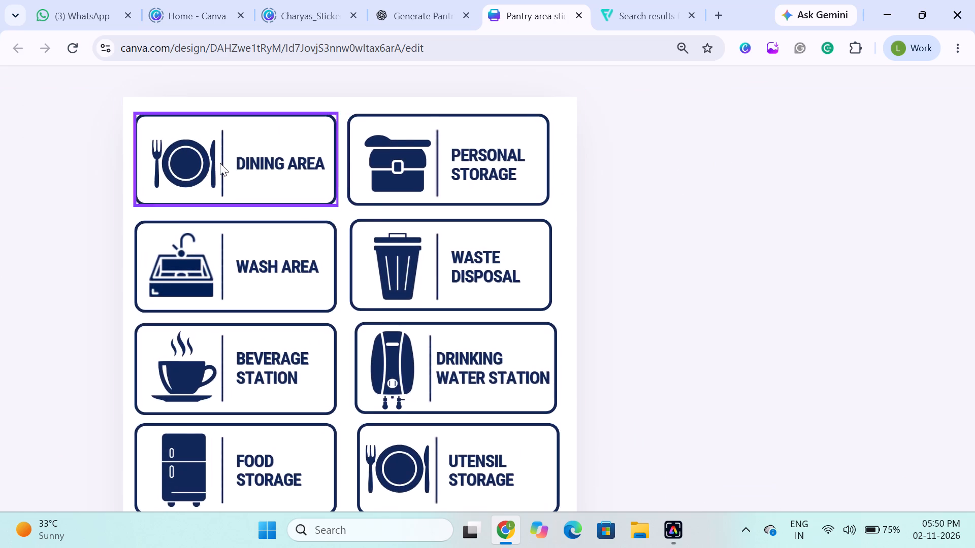
click(304, 198)
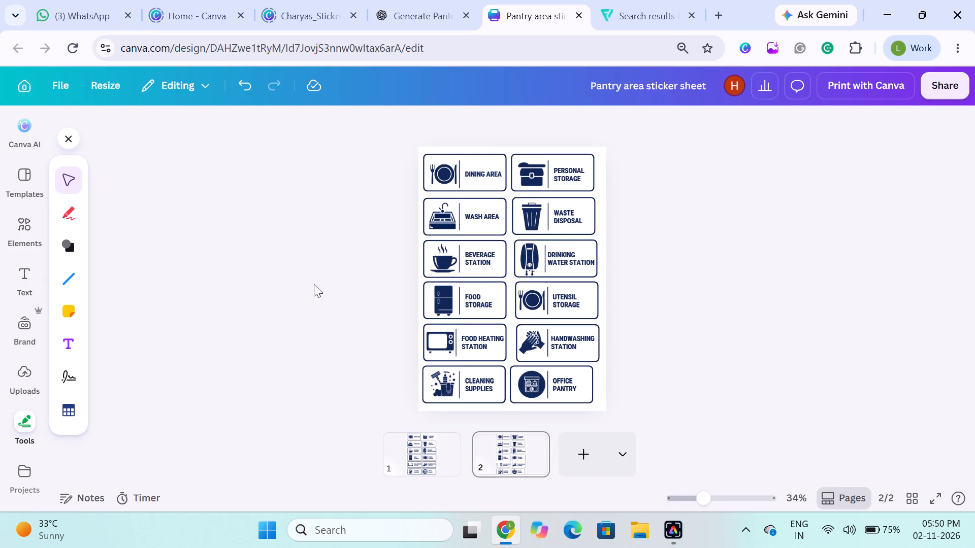
Draw a straight vertical line about 3.4 long at the start of the Beverage Station text, within its frame's height.
click(70, 272)
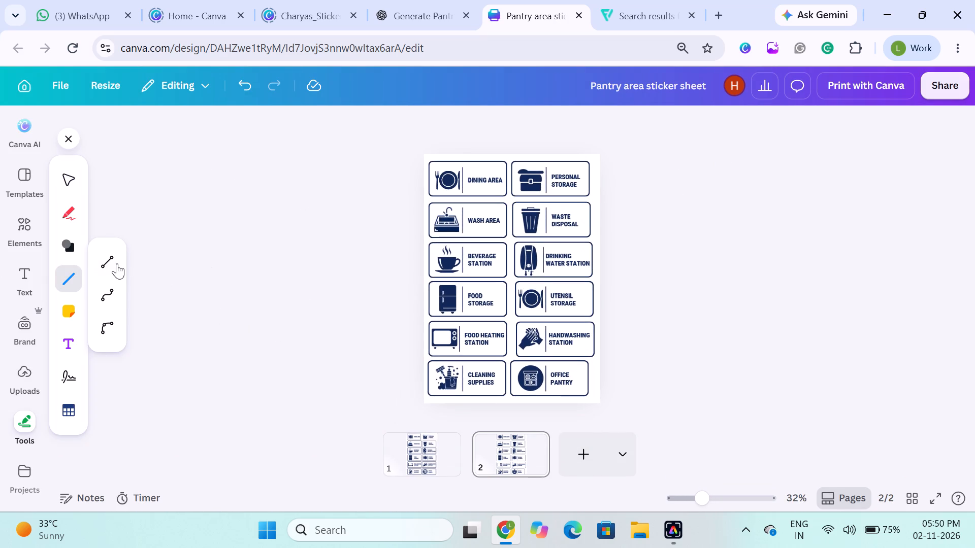
click(108, 266)
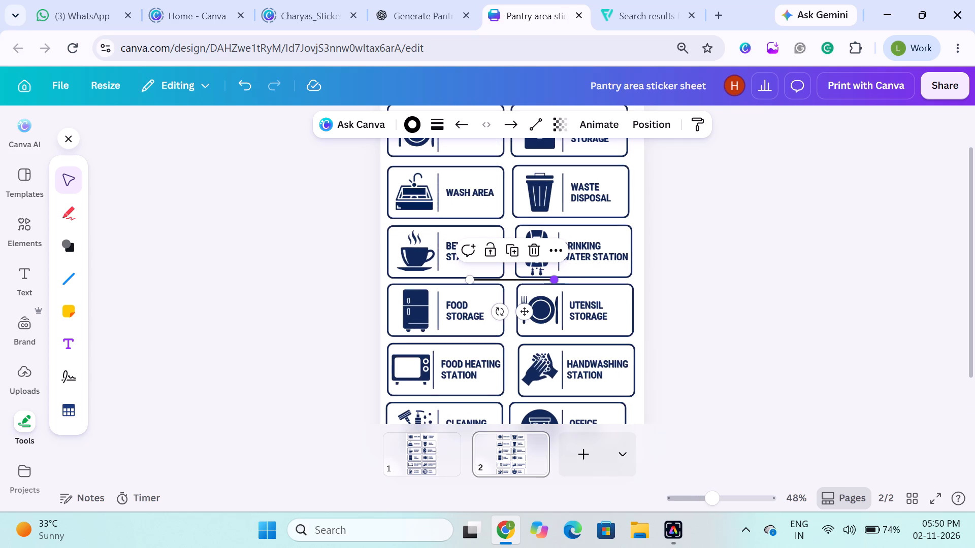
shift+drag(557, 281, 470, 232)
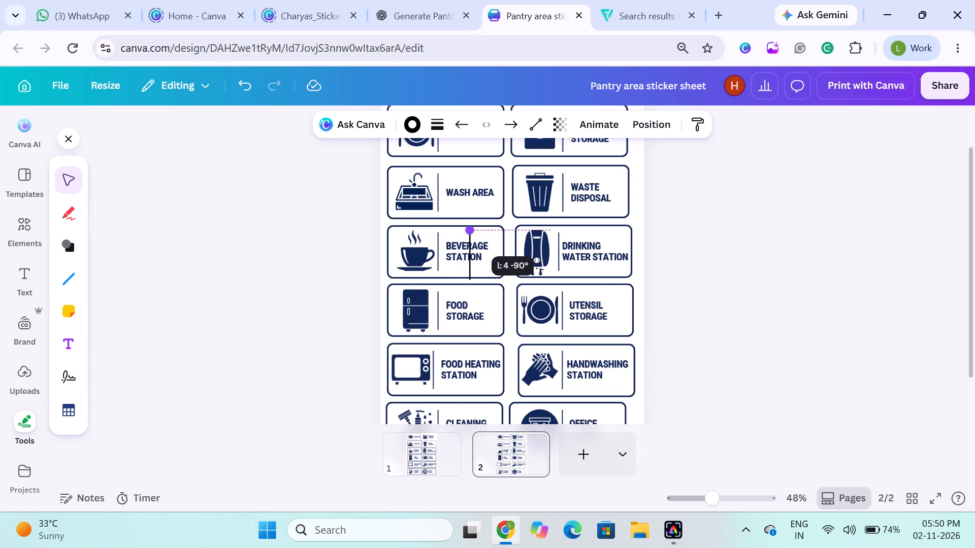
shift+drag(470, 232, 469, 238)
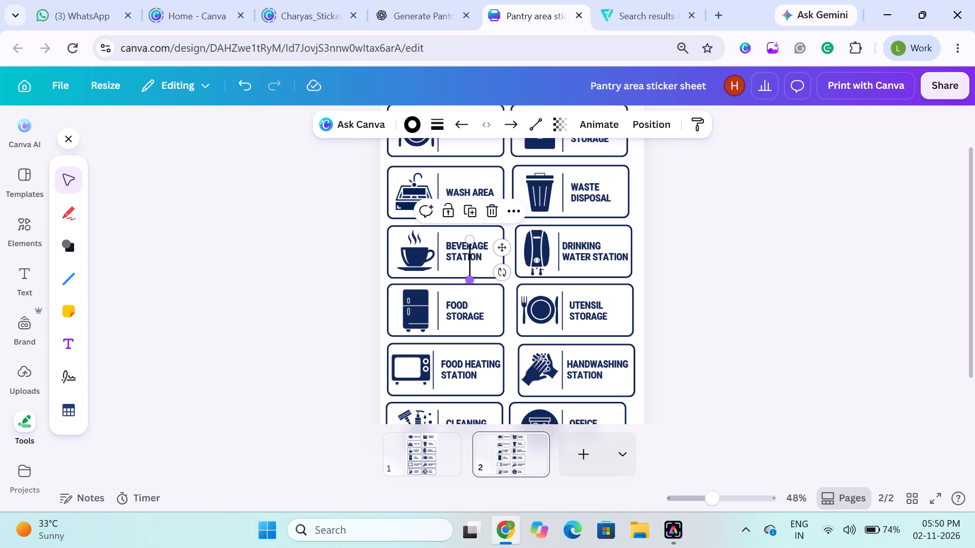
shift+drag(471, 281, 471, 272)
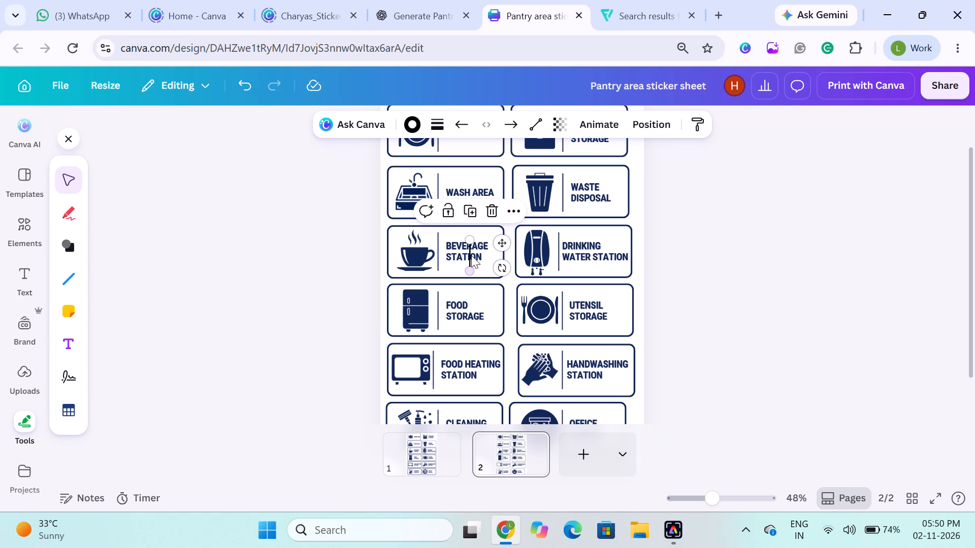
drag(471, 254, 446, 249)
shift+drag(443, 266, 445, 271)
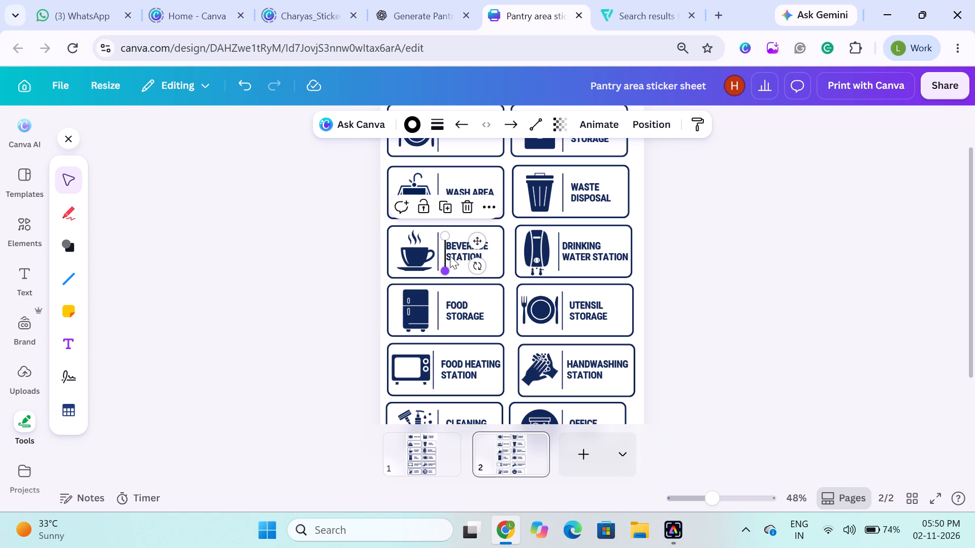
shift+drag(445, 235, 445, 229)
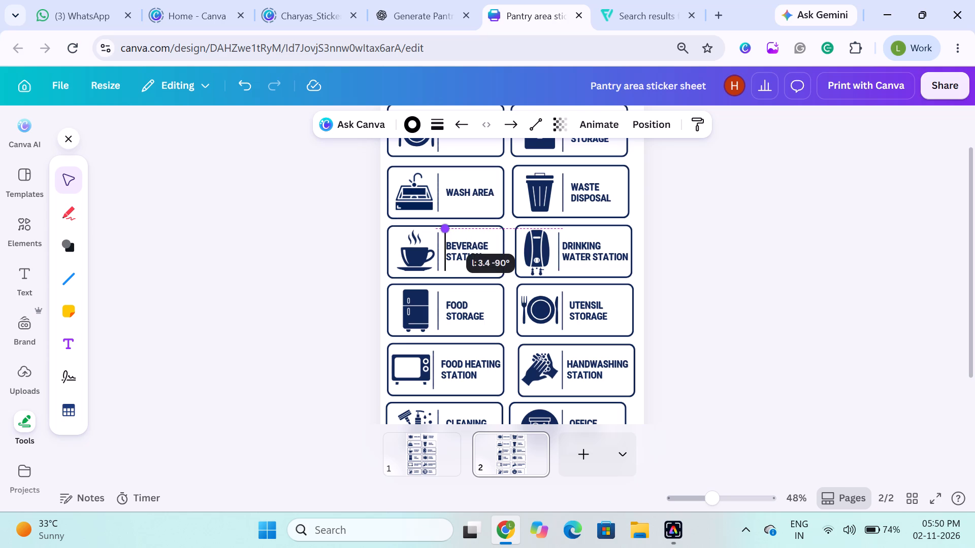
shift+drag(445, 229, 445, 231)
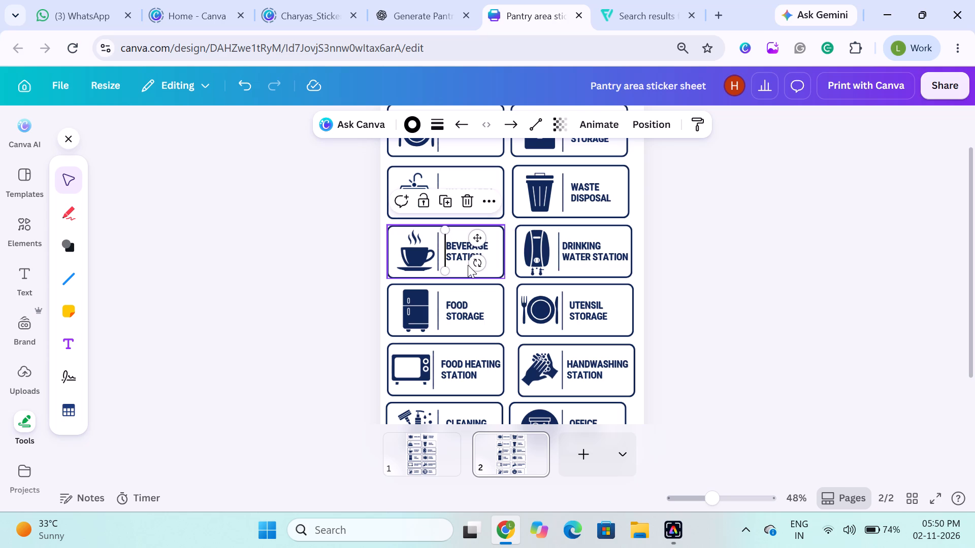
click(342, 269)
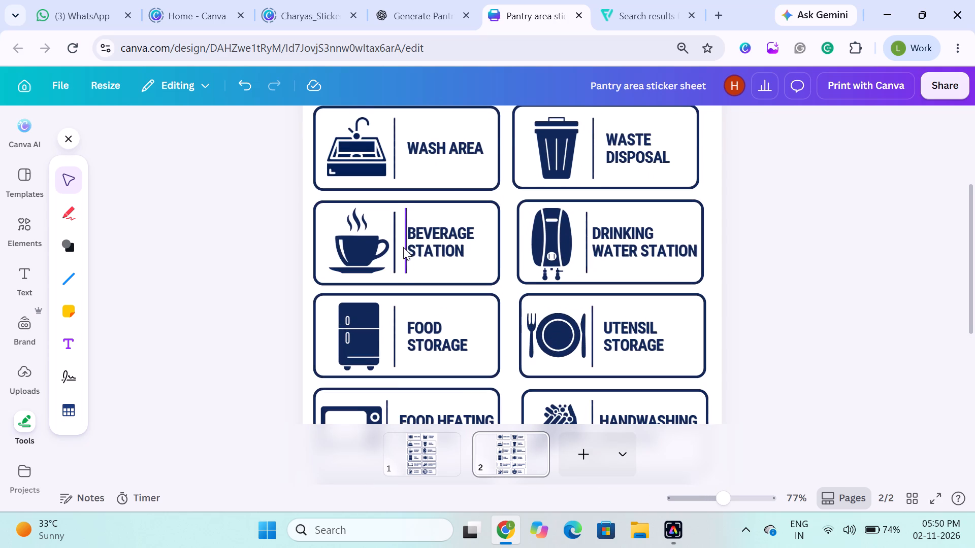
Position the new vertical line between the Beverage Station's old divider and its text, clear of the old divider.
click(407, 244)
key(Left)
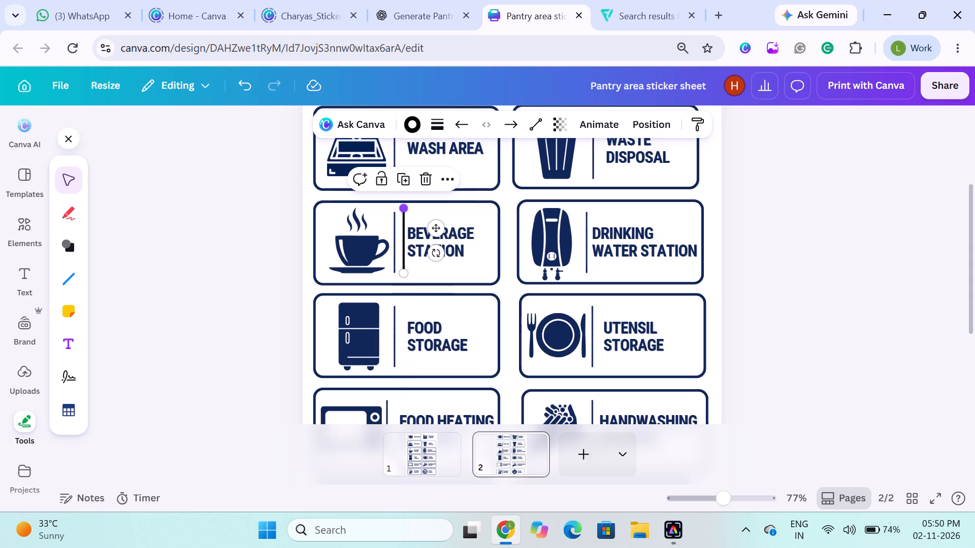
shift+drag(405, 211, 404, 216)
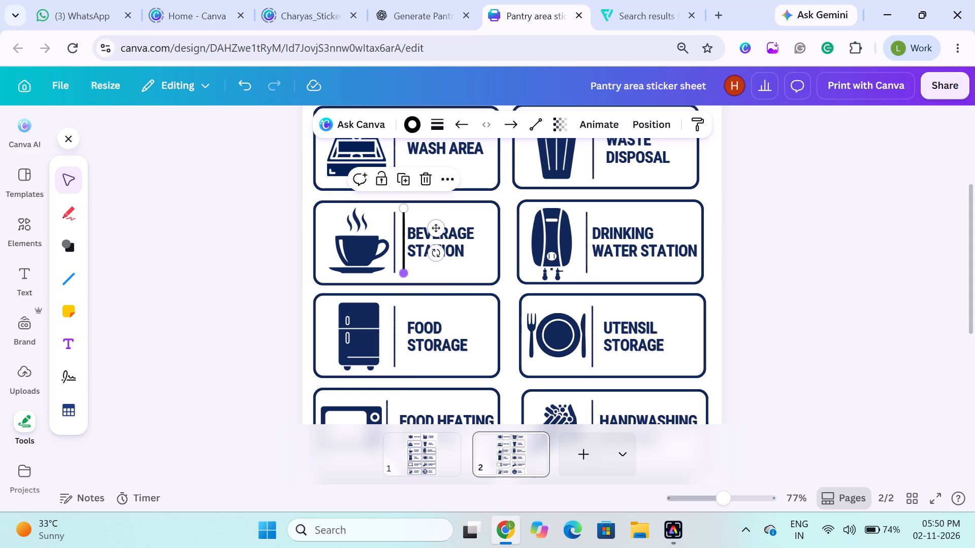
click(404, 269)
drag(402, 247, 395, 249)
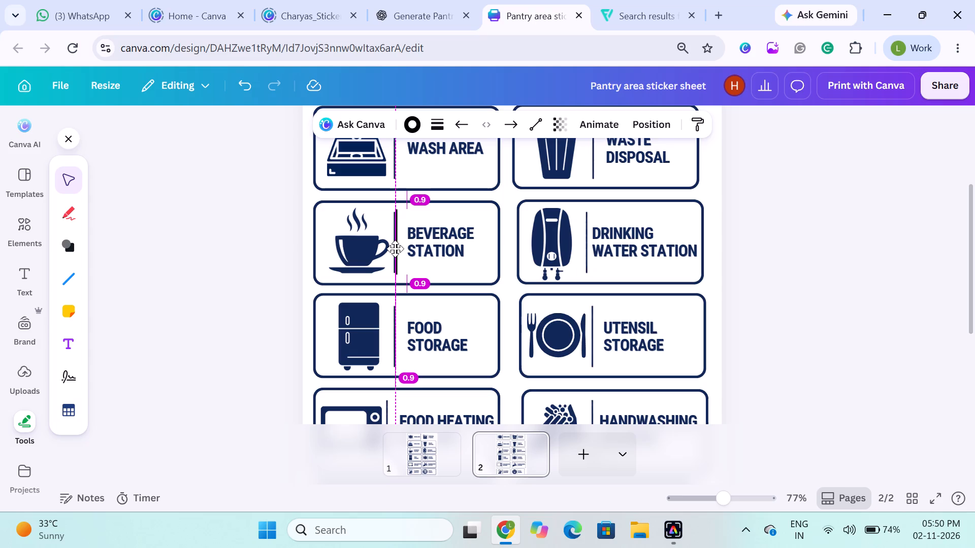
drag(395, 249, 397, 250)
click(394, 255)
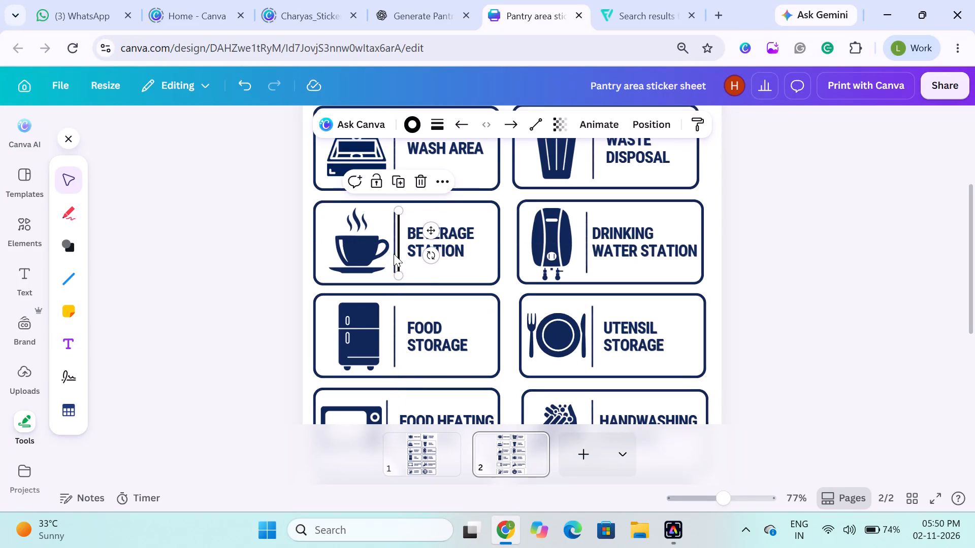
click(400, 252)
key(Right)
key(Right)
key(Right)
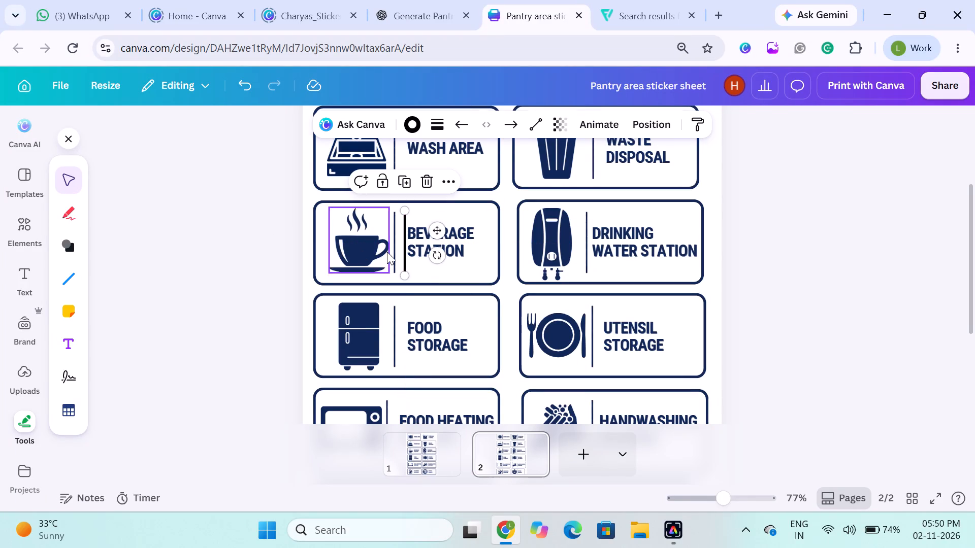
Delete the original navy divider between the Beverage Station cup icon and the new line.
click(396, 251)
click(394, 251)
key(BackSpace)
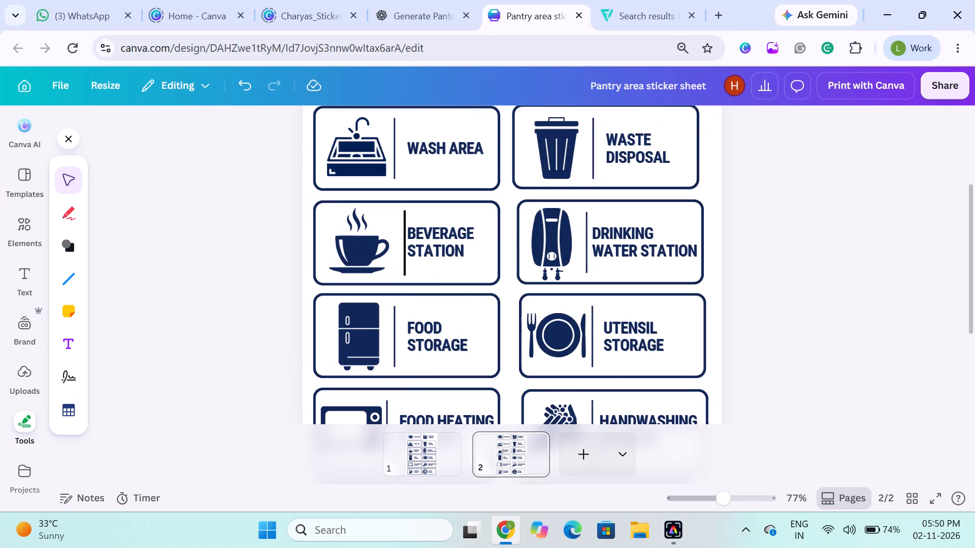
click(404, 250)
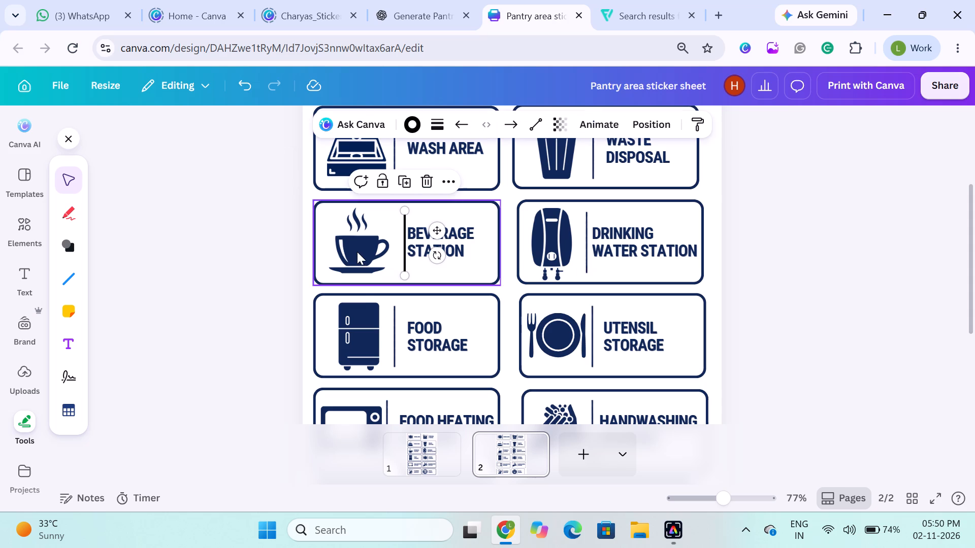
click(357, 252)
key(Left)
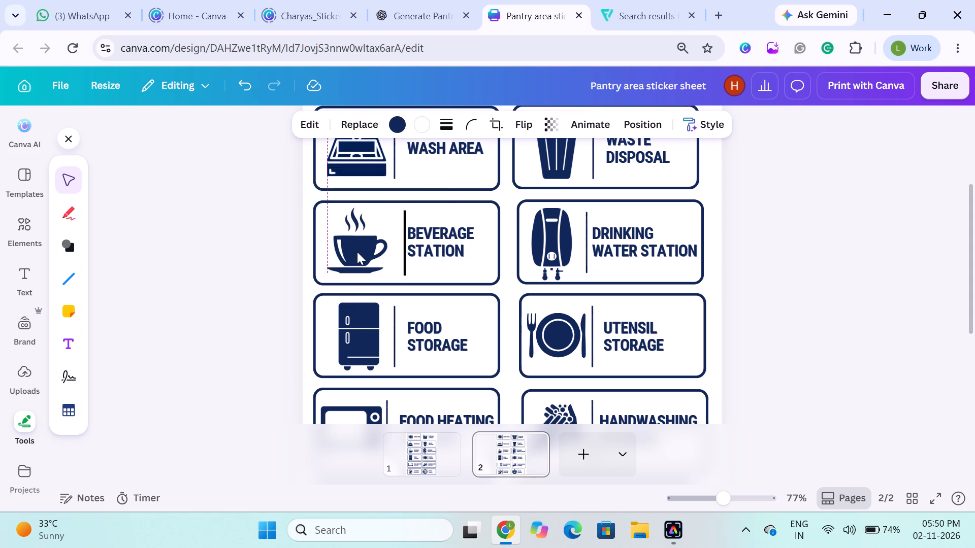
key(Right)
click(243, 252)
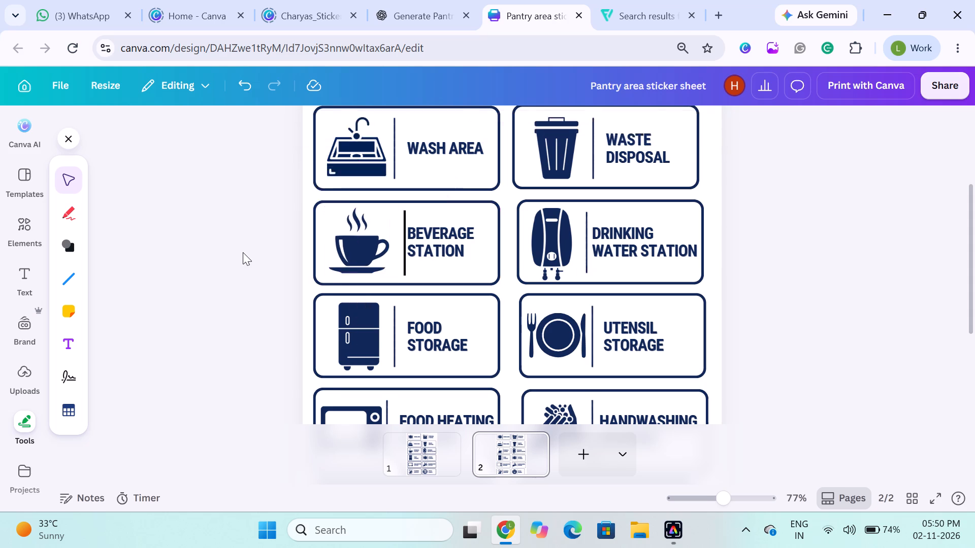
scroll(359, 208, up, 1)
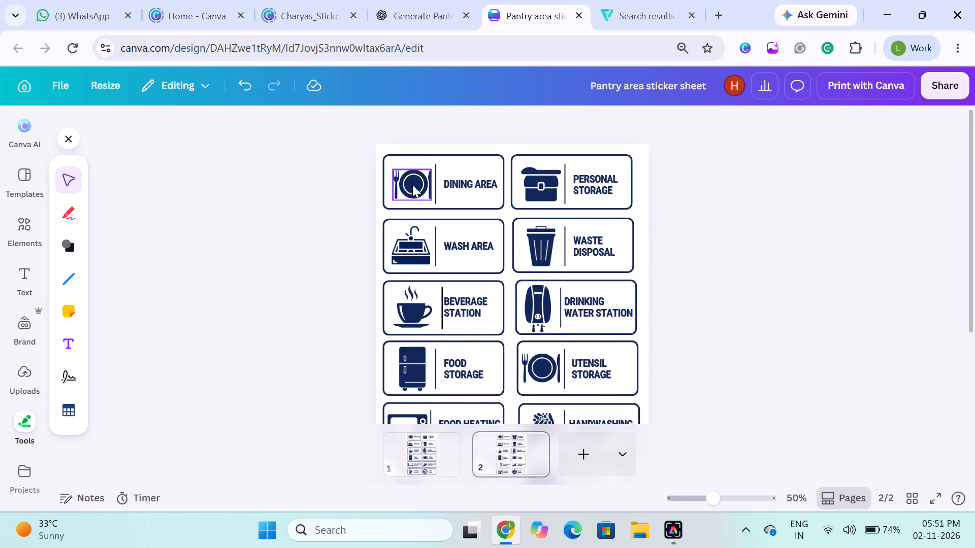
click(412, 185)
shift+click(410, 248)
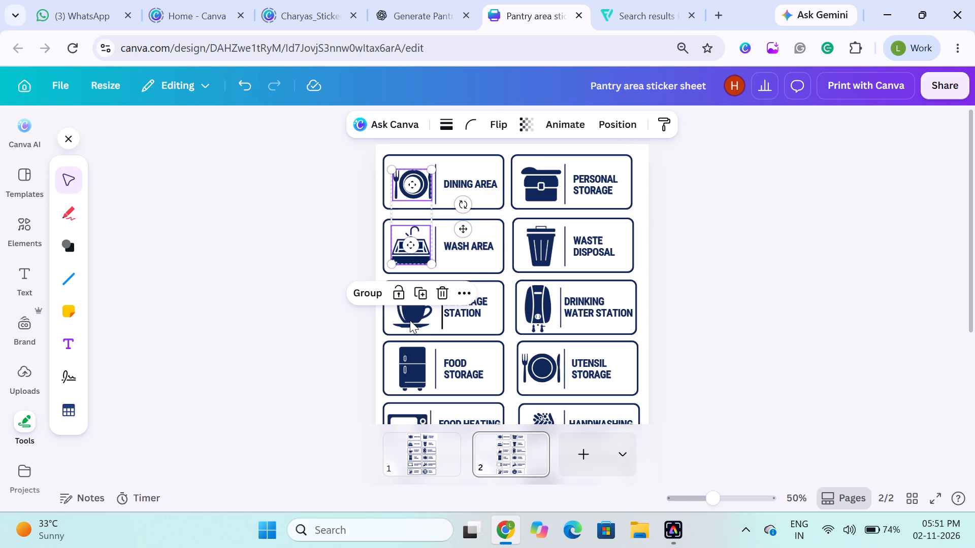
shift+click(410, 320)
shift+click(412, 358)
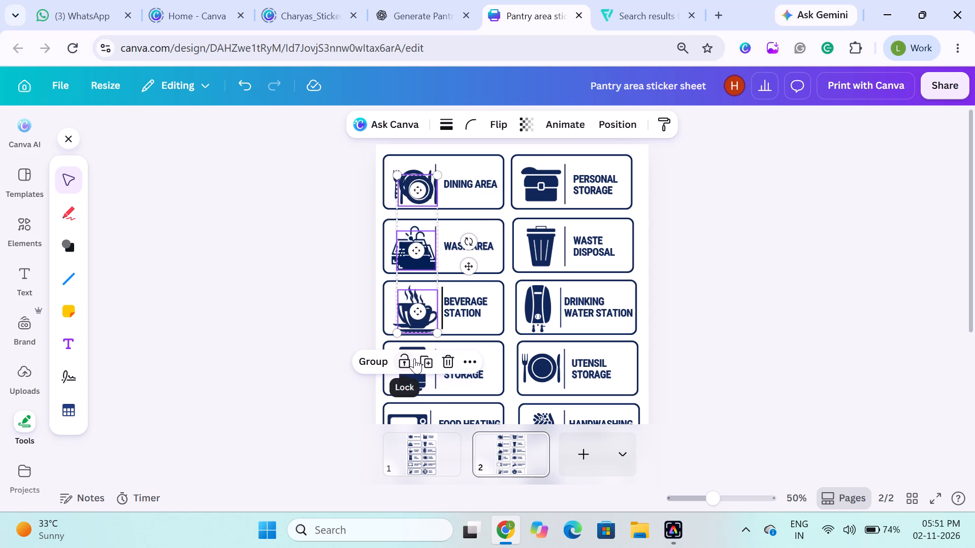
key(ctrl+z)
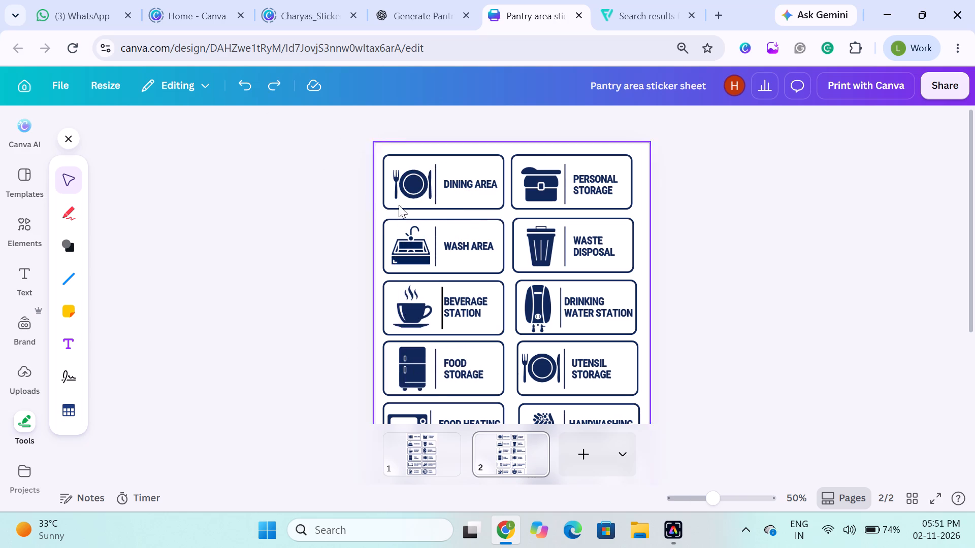
Align the six left-column icons, from Dining Area to Cleaning Supplies, with one another on a common vertical centre line.
click(396, 190)
shift+click(403, 258)
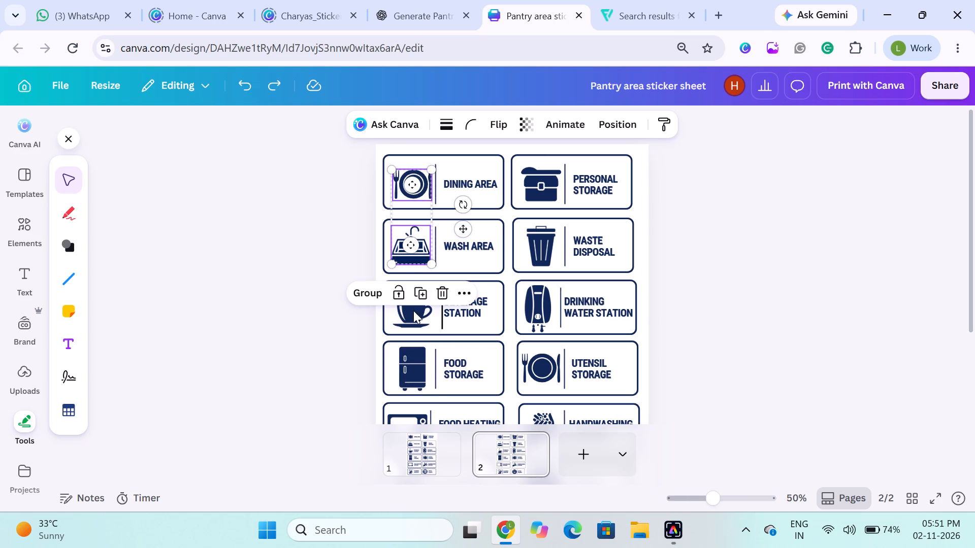
shift+click(413, 311)
shift+click(418, 386)
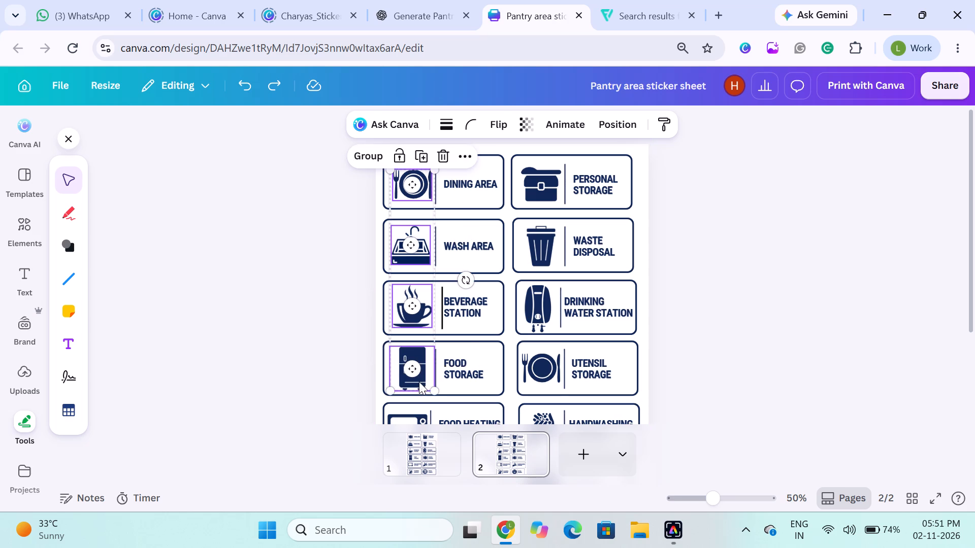
scroll(419, 379, down, 3)
shift+click(411, 304)
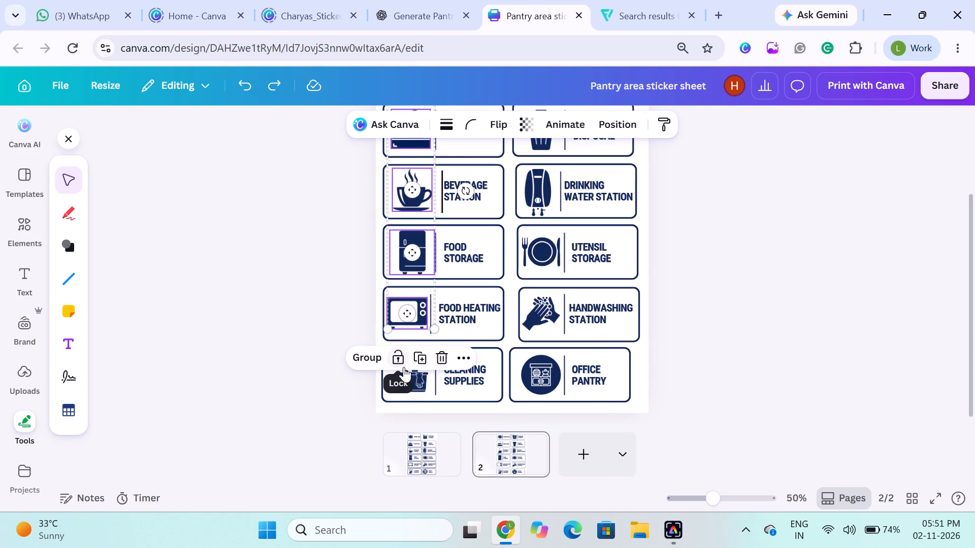
shift+click(419, 385)
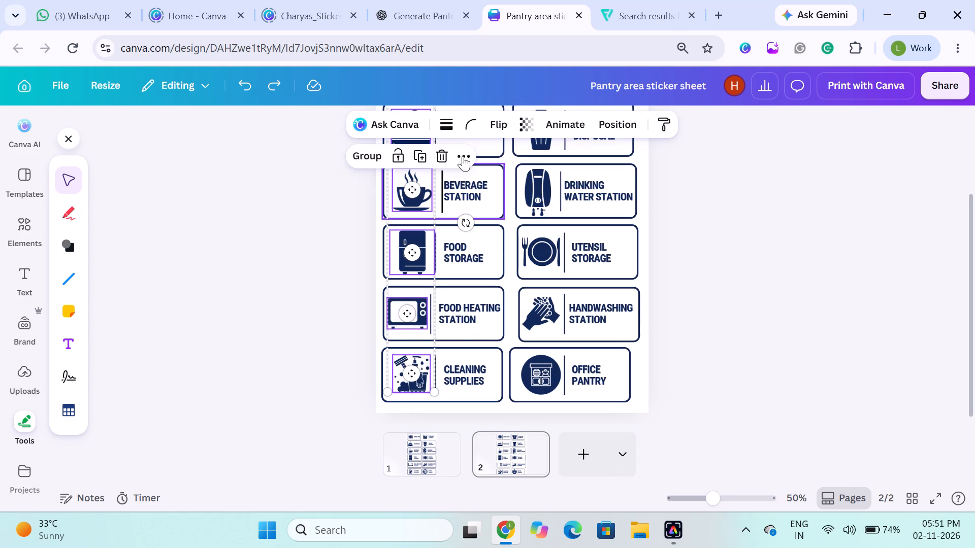
click(638, 124)
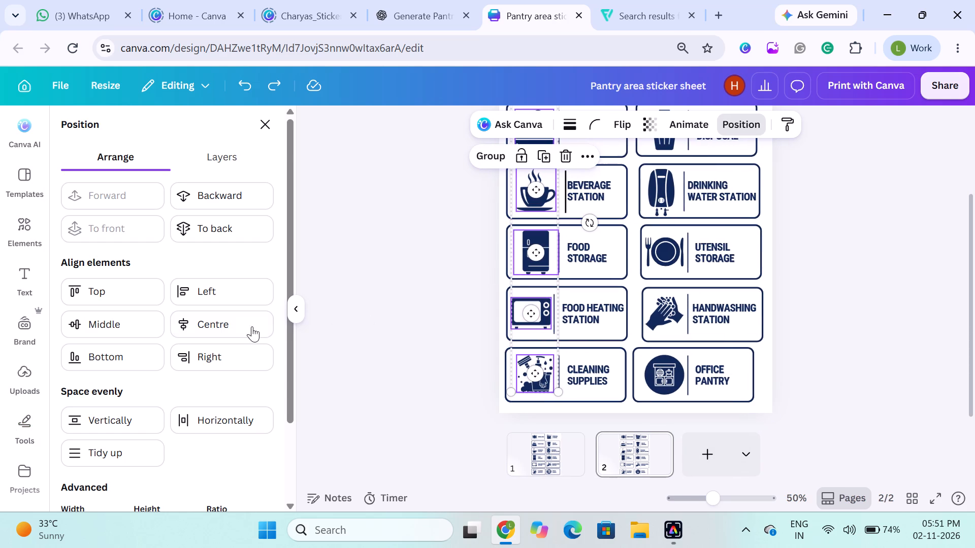
click(142, 326)
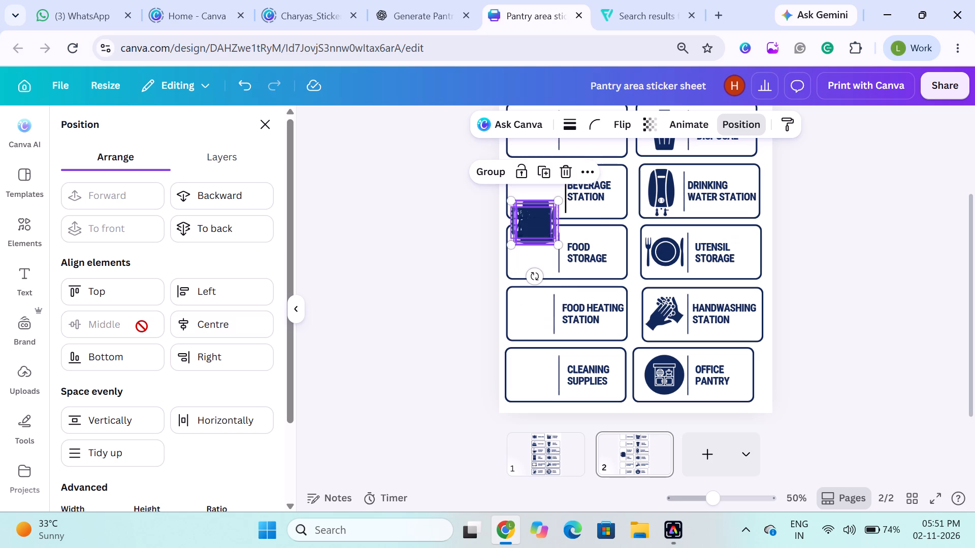
key(ctrl+z)
click(220, 326)
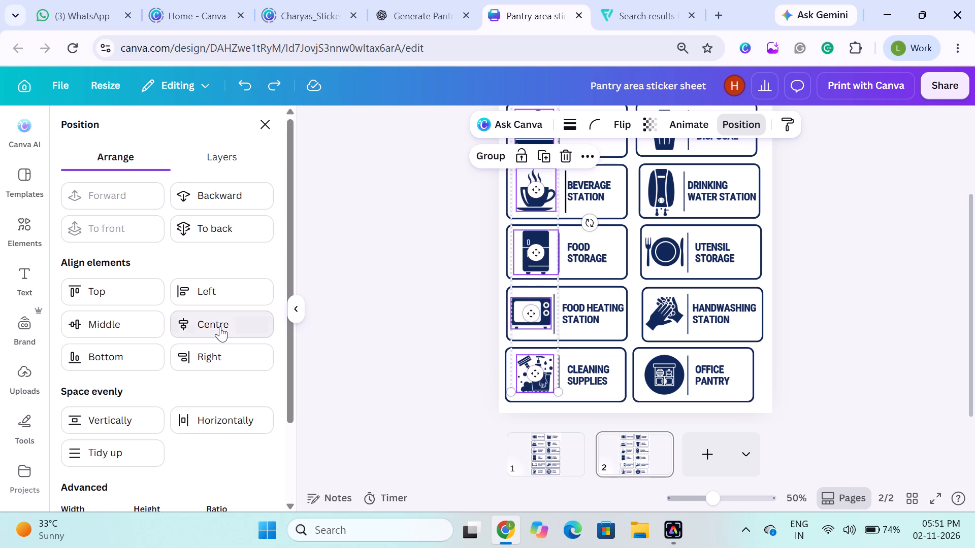
scroll(388, 283, up, 1)
click(388, 283)
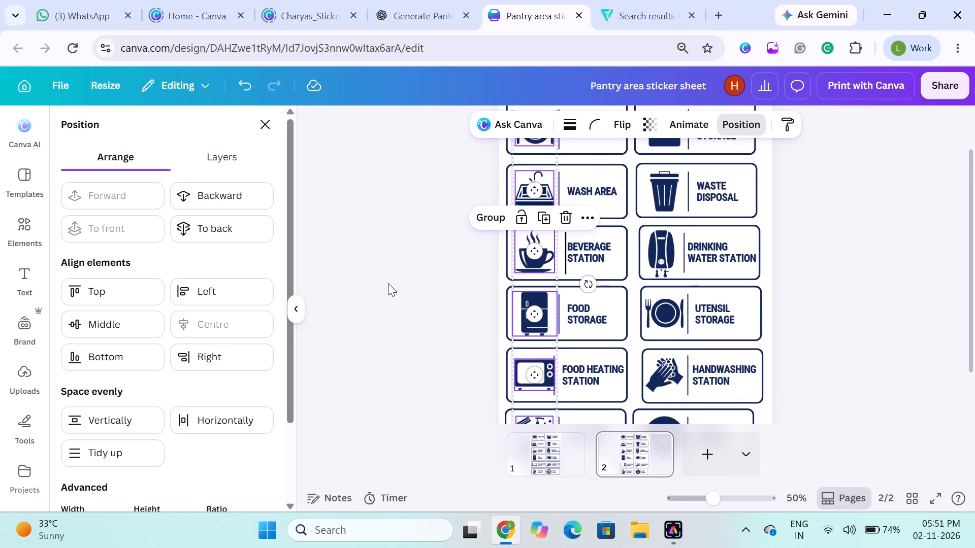
click(299, 284)
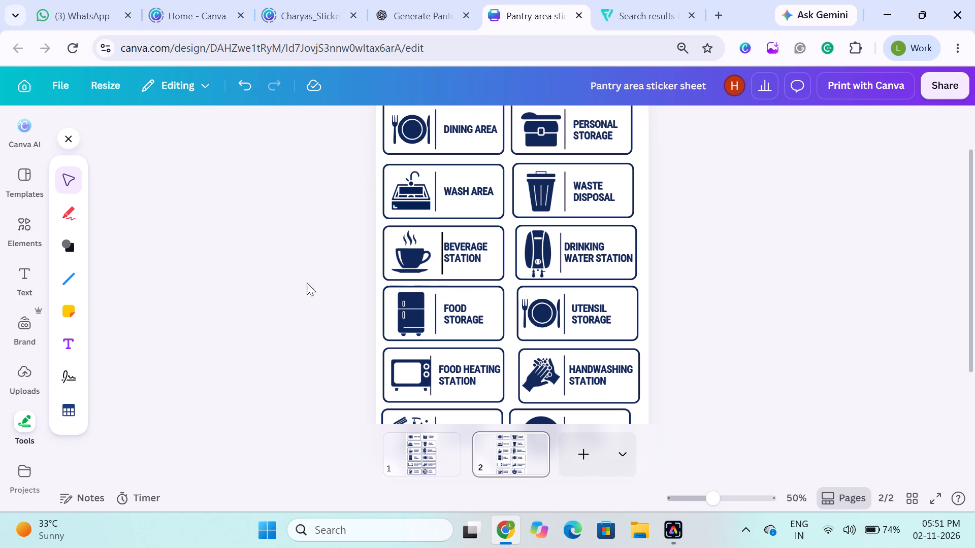
Nudge all six left-column icons together slightly left and up, away from the divider lines.
scroll(481, 363, down, 1)
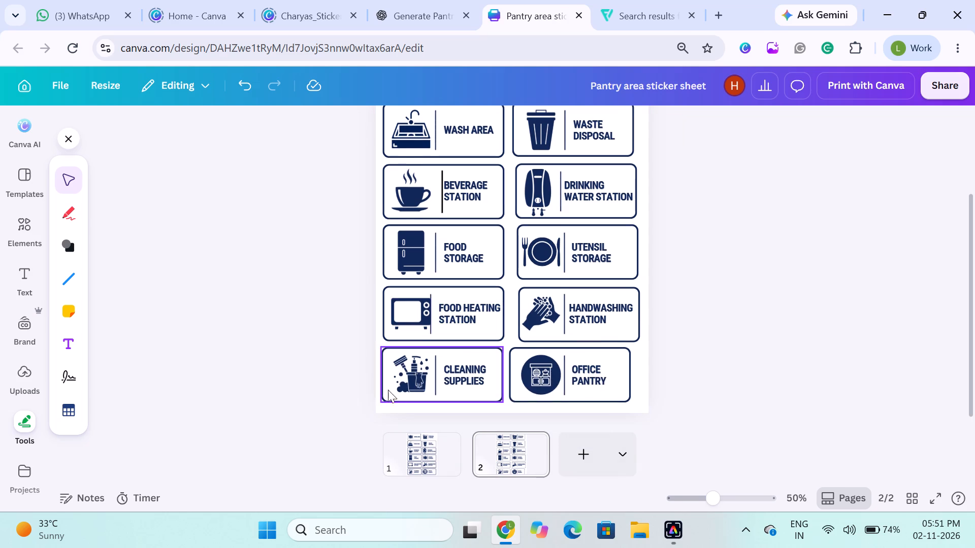
click(409, 382)
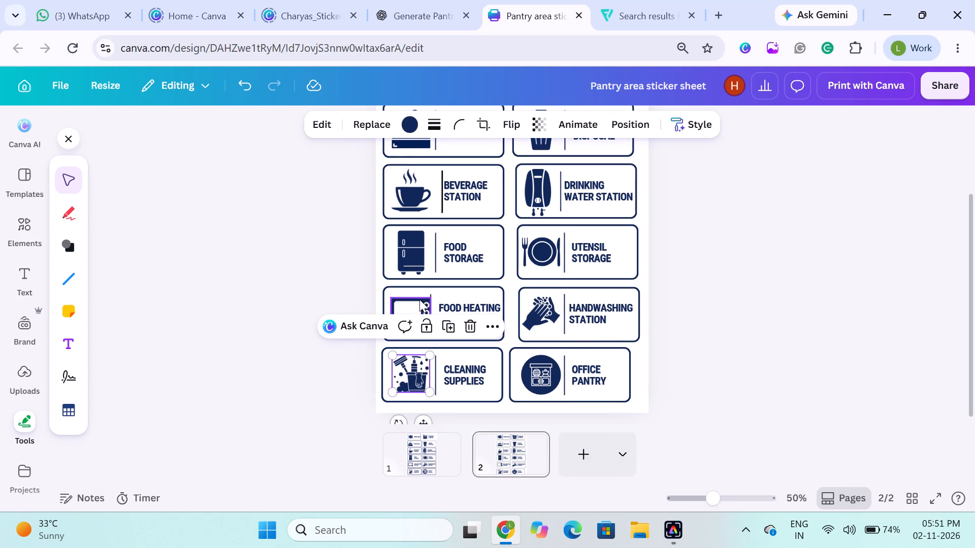
shift+click(414, 304)
shift+click(416, 244)
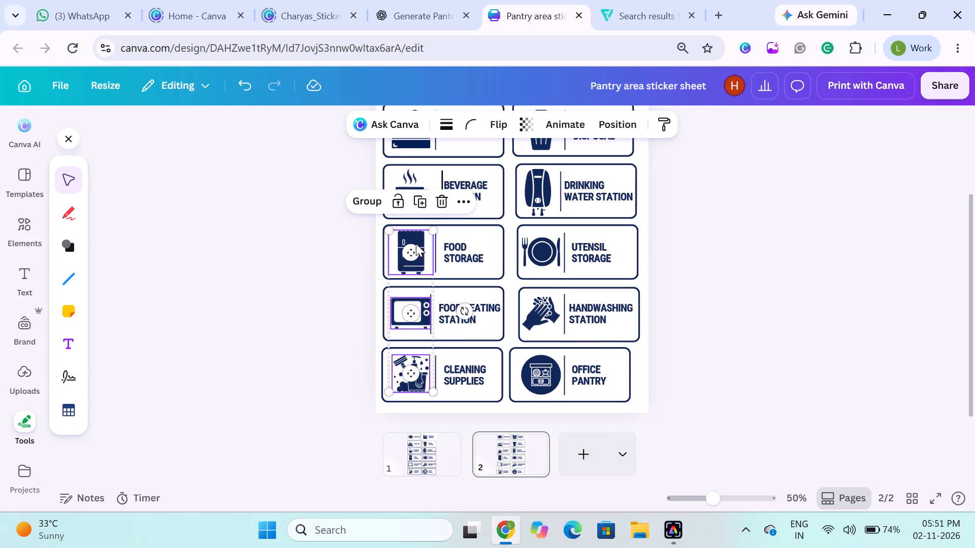
scroll(416, 244, up, 2)
shift+click(410, 281)
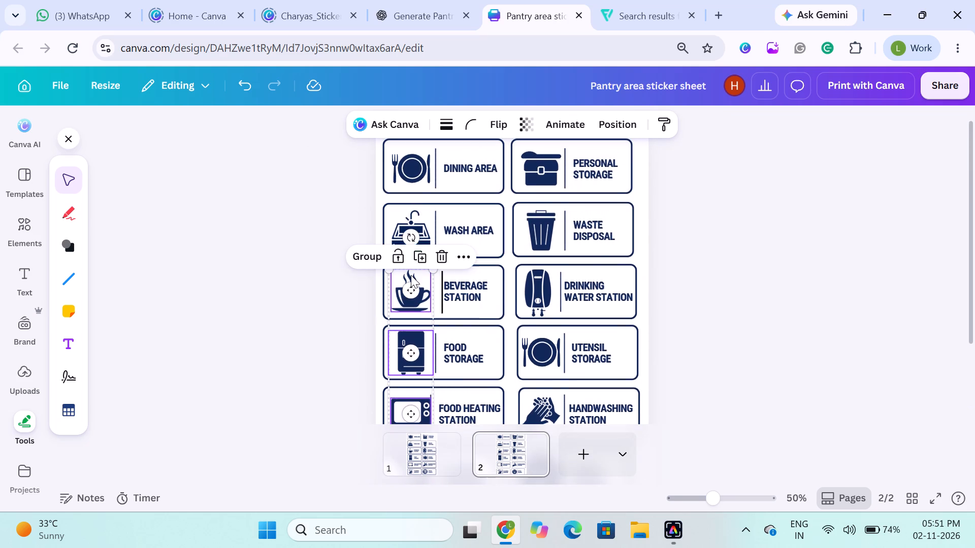
shift+click(417, 217)
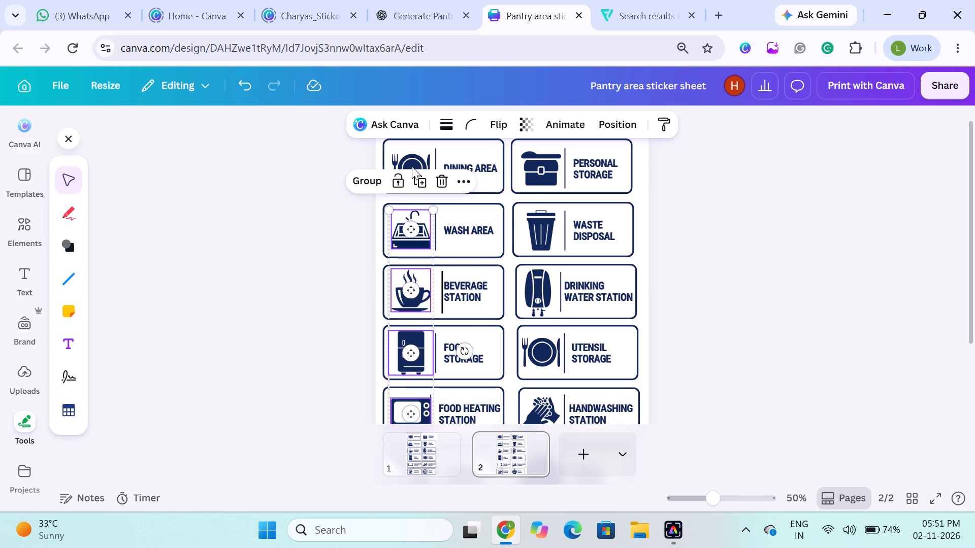
shift+click(412, 160)
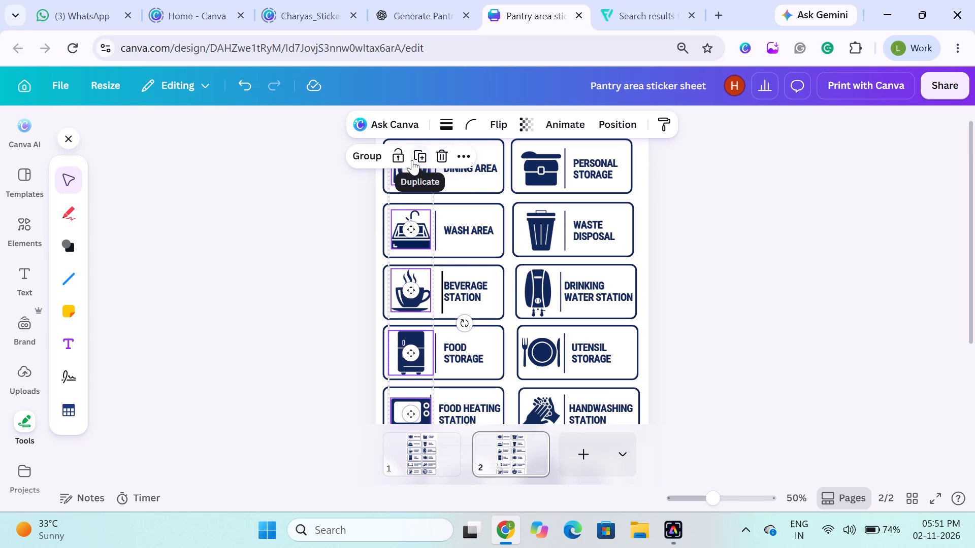
key(Left)
key(Left)
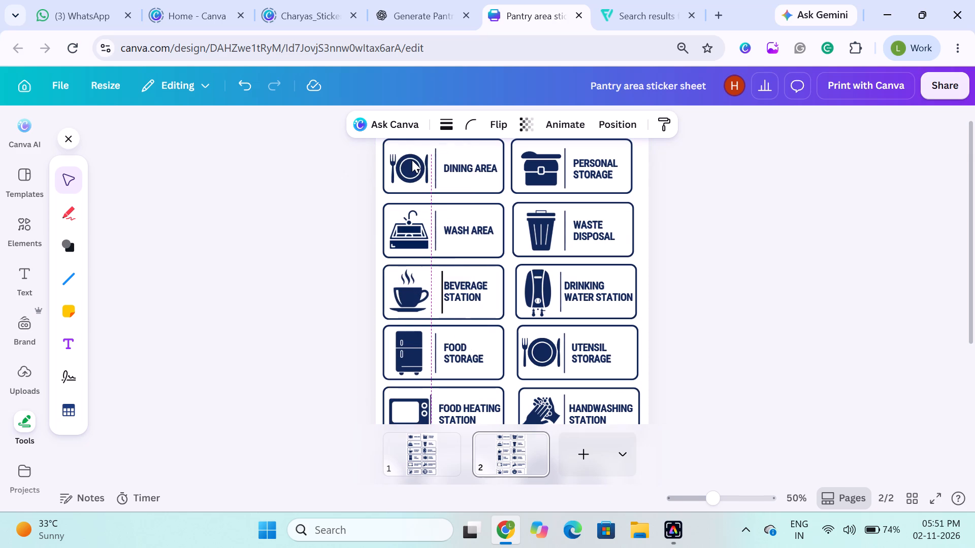
key(Up)
key(Left)
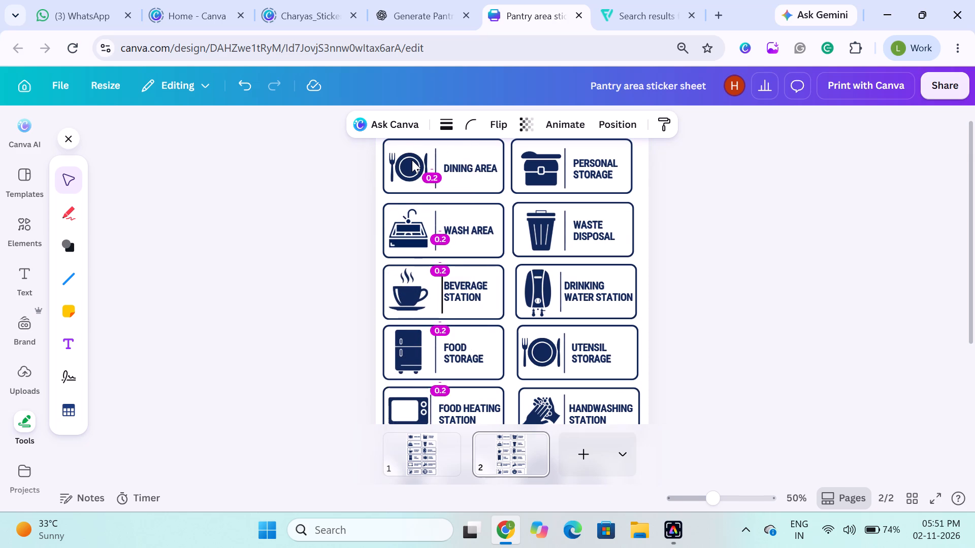
key(Down)
key(Up)
key(Left)
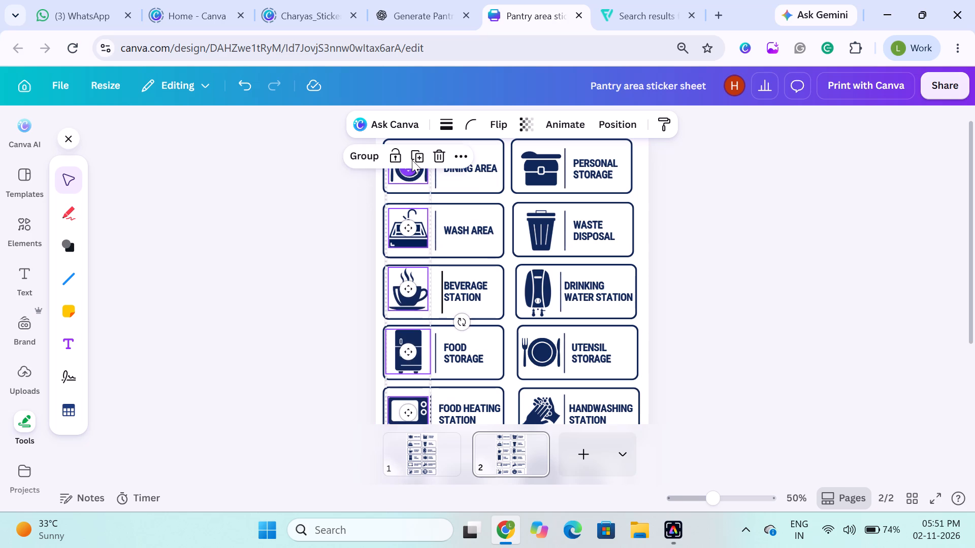
scroll(412, 160, down, 1)
click(279, 324)
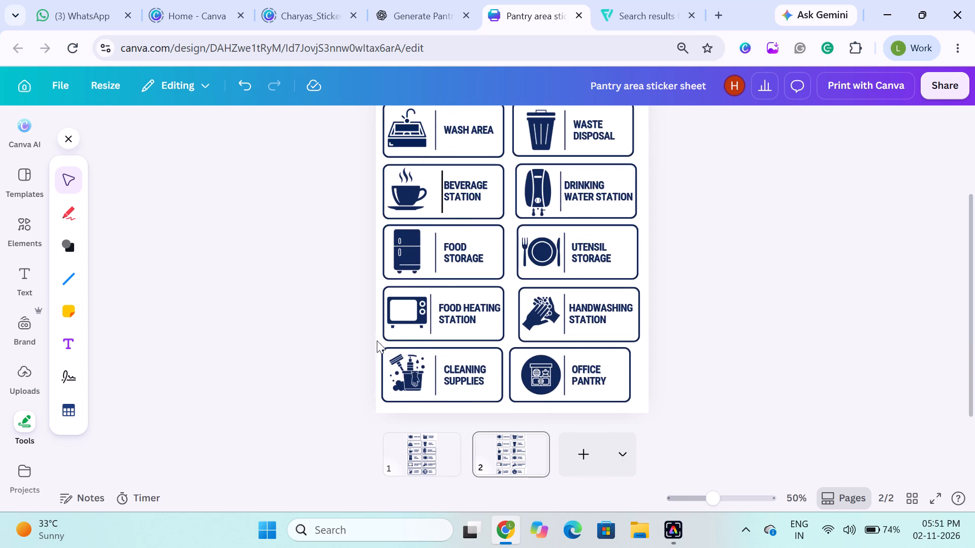
click(275, 348)
Move the black Beverage Station divider away from the text, in line with the Wash Area and Food Storage dividers.
click(441, 186)
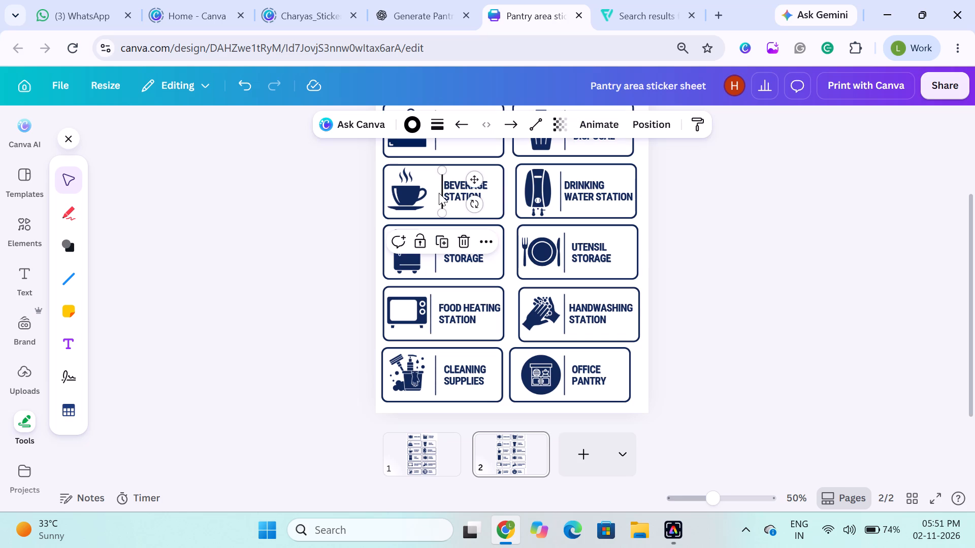
key(Left)
key(Left)
key(Left)
key(Left)
key(Left)
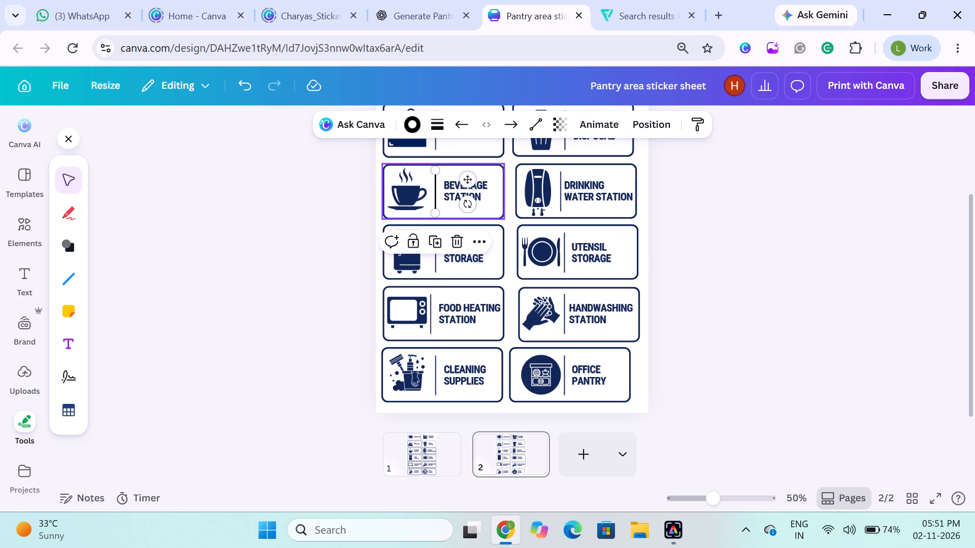
Change the Beverage Station divider's stroke colour to the design's navy blue.
click(413, 128)
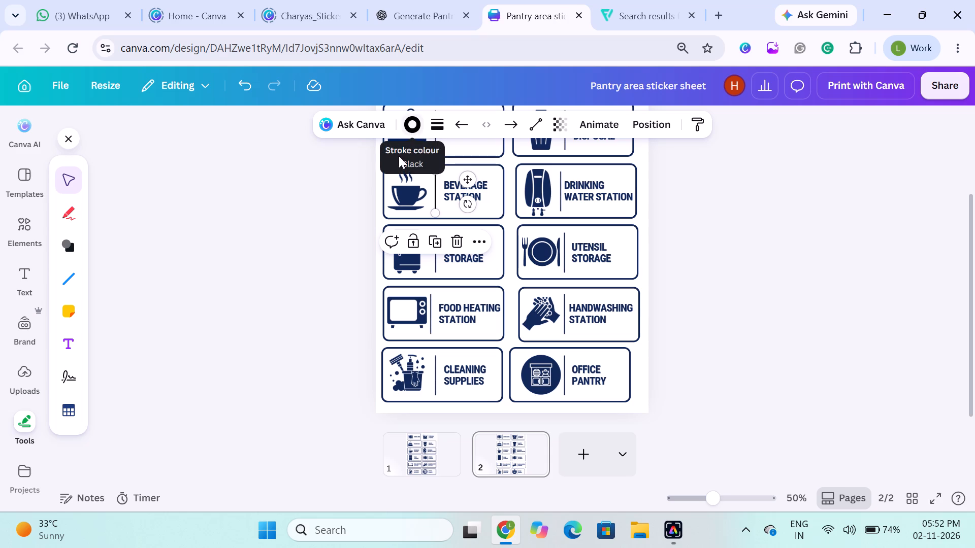
click(144, 216)
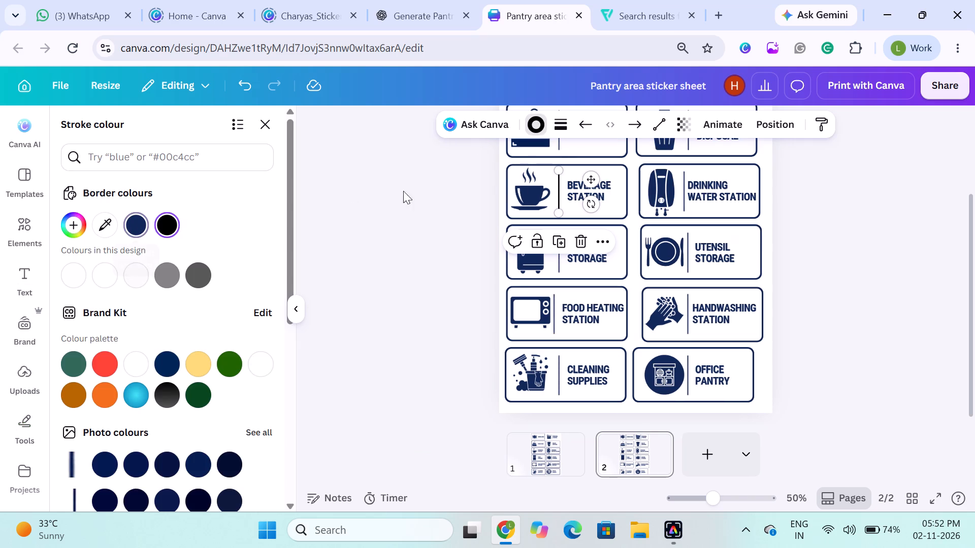
click(451, 188)
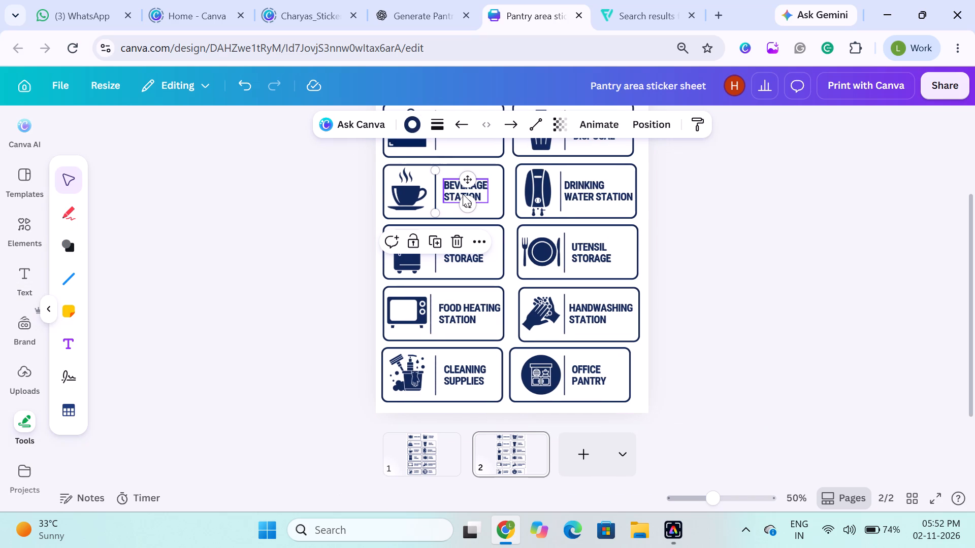
Delete the original divider between the Food Storage fridge icon and its text.
click(437, 264)
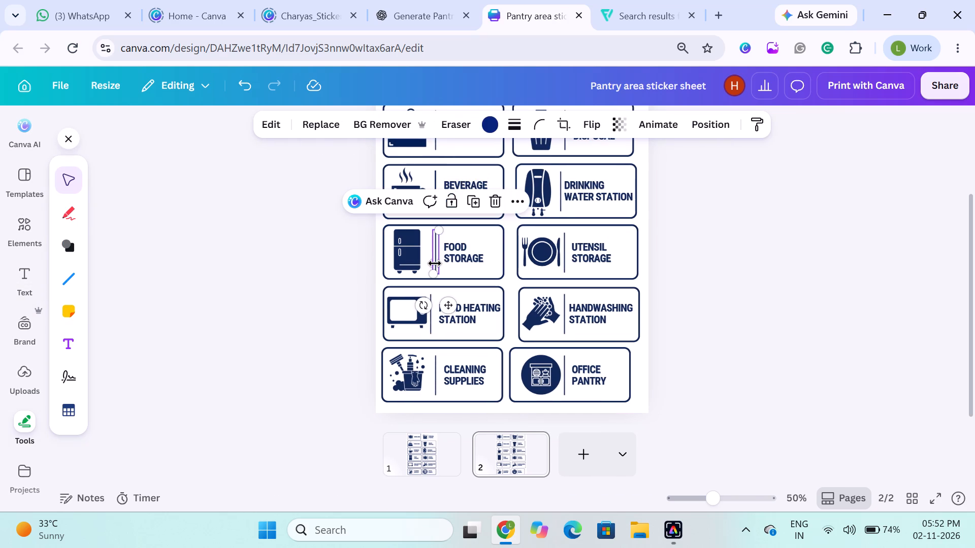
key(BackSpace)
Duplicate the navy Beverage Station divider and place the copy between the Food Storage fridge icon and its text.
click(435, 191)
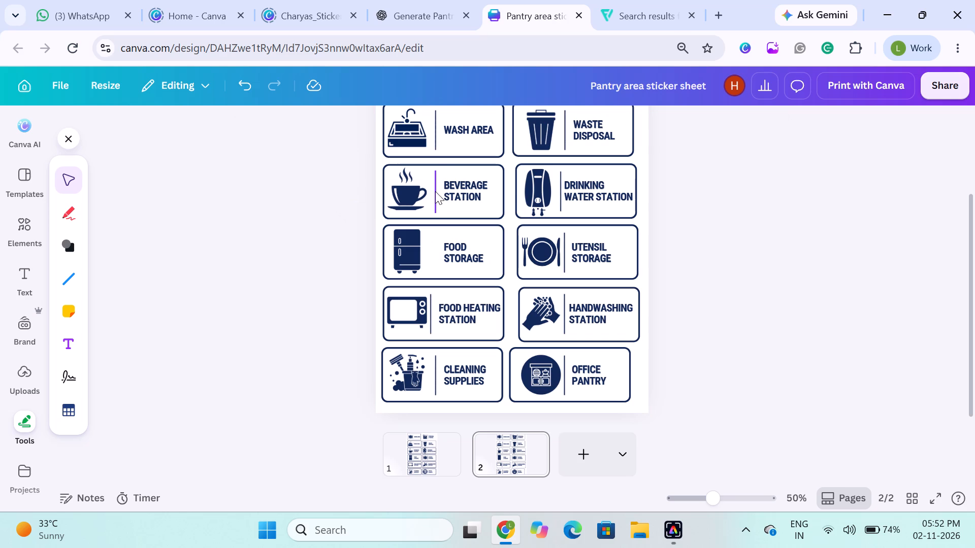
key(ctrl+d)
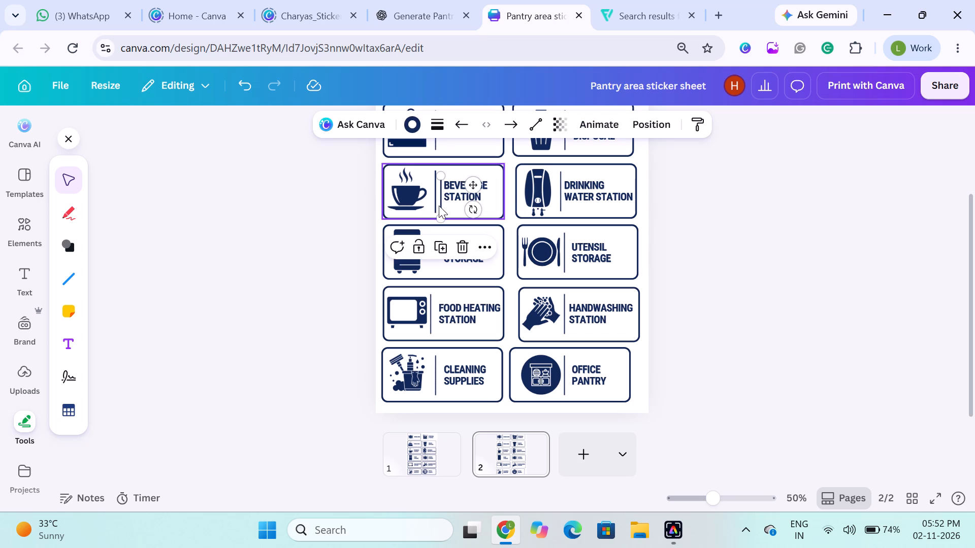
drag(441, 200, 434, 257)
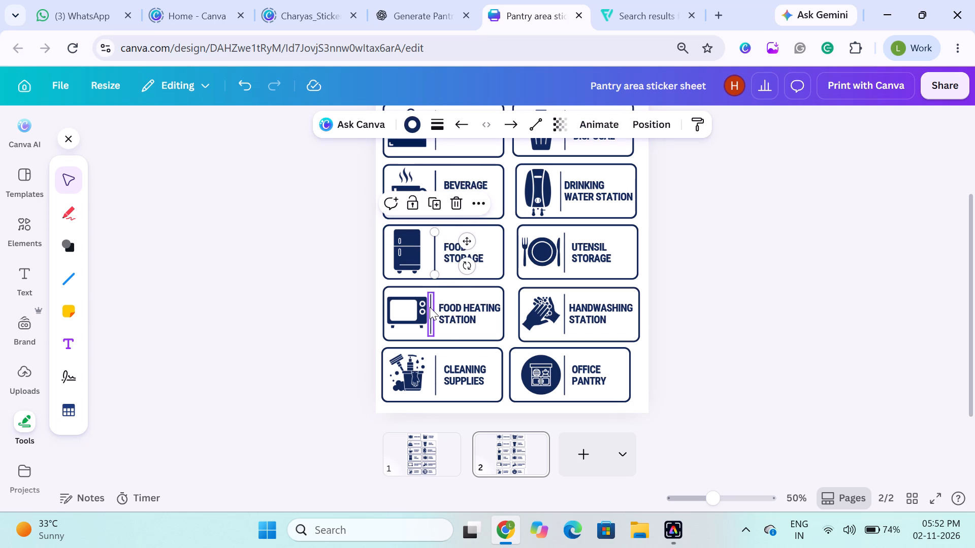
Replace the old Food Heating Station and Cleaning Supplies dividers with copies of the new navy divider.
click(431, 304)
key(BackSpace)
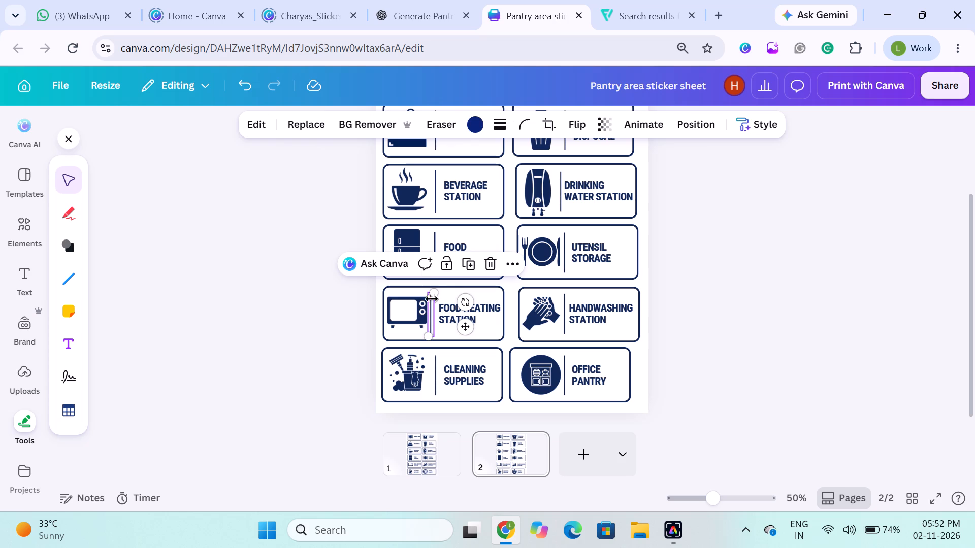
click(434, 247)
key(ctrl+d)
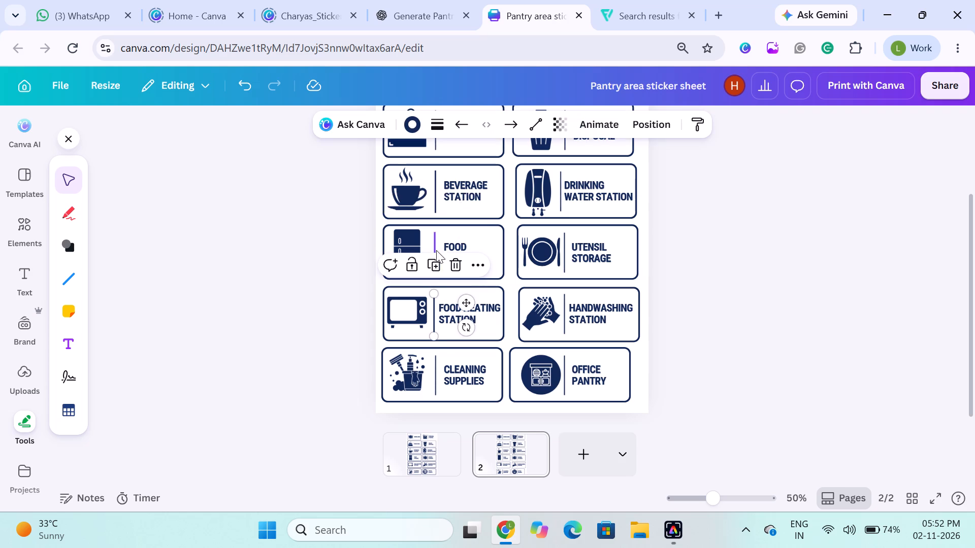
click(437, 377)
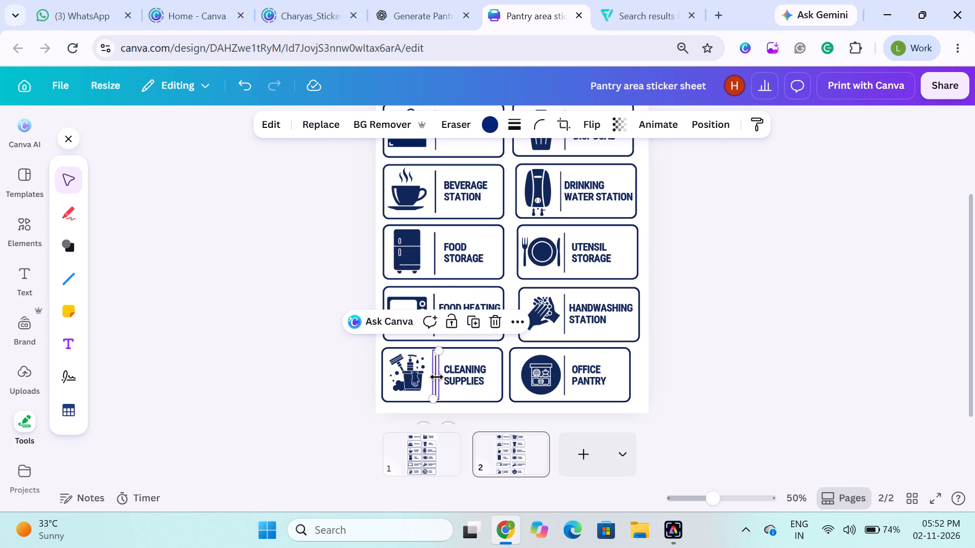
key(BackSpace)
key(ctrl+d)
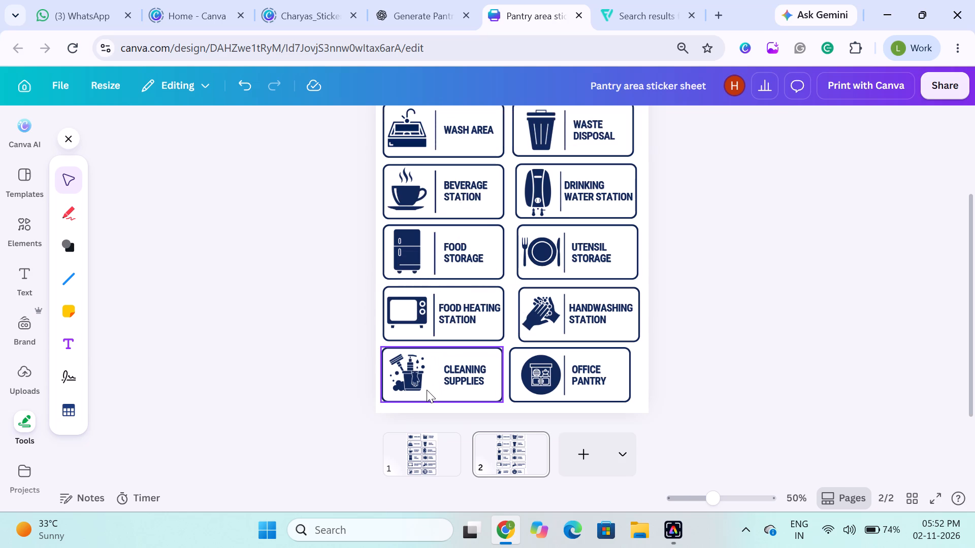
click(434, 329)
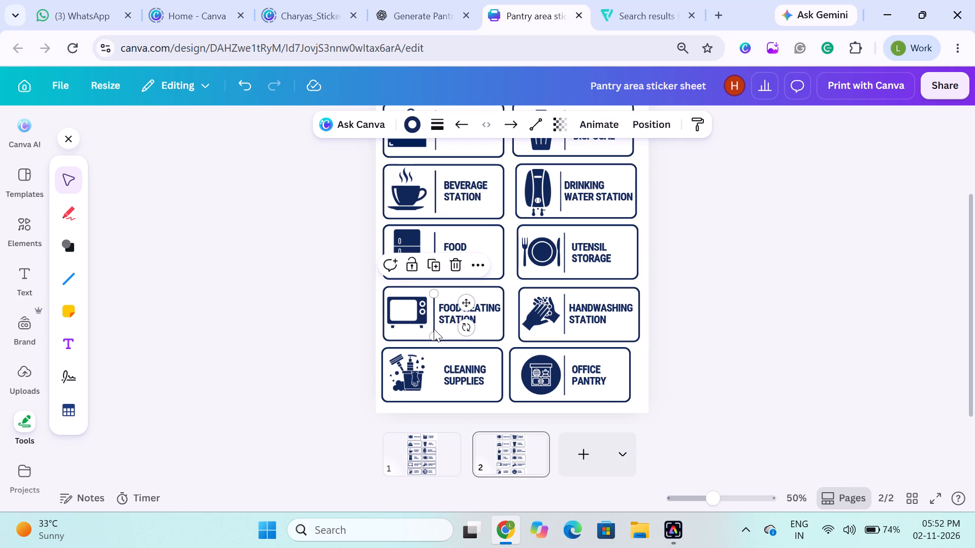
key(ctrl+d)
click(303, 399)
Replace the old Wash Area and Dining Area dividers with copies of the navy Beverage Station divider.
scroll(401, 285, up, 2)
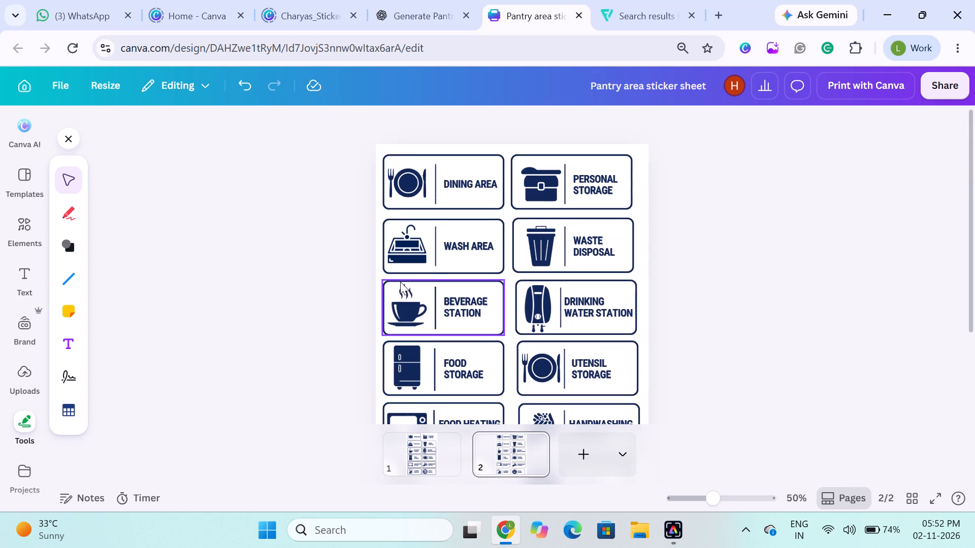
click(435, 244)
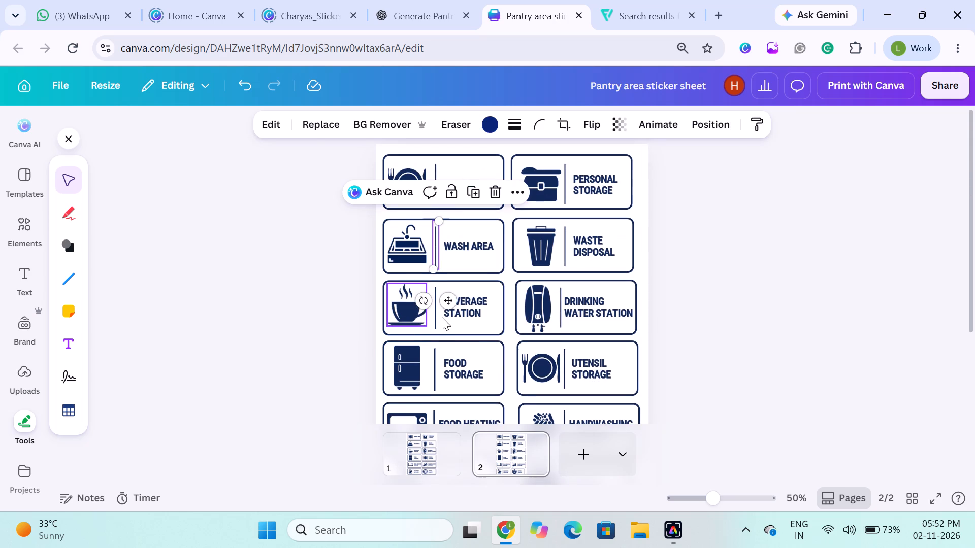
click(433, 316)
key(ctrl+d)
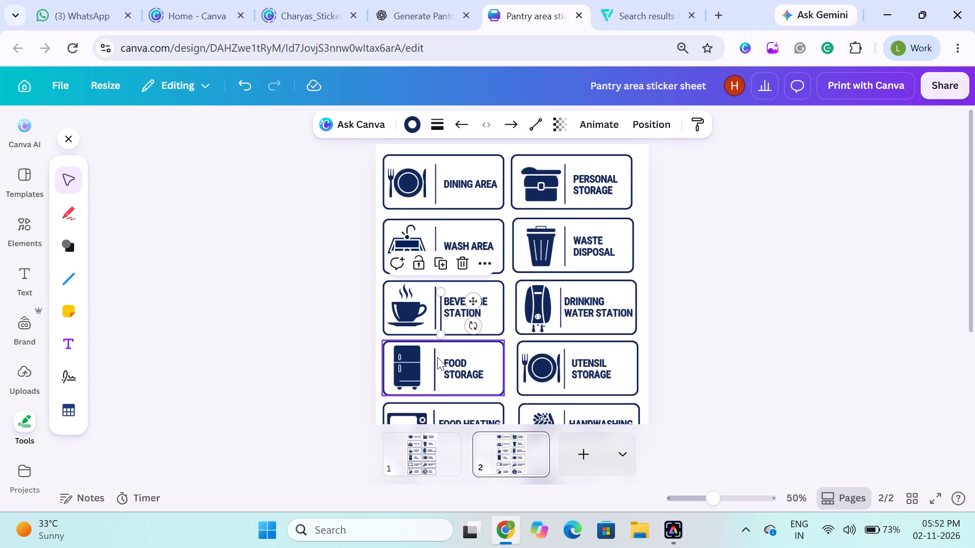
click(437, 234)
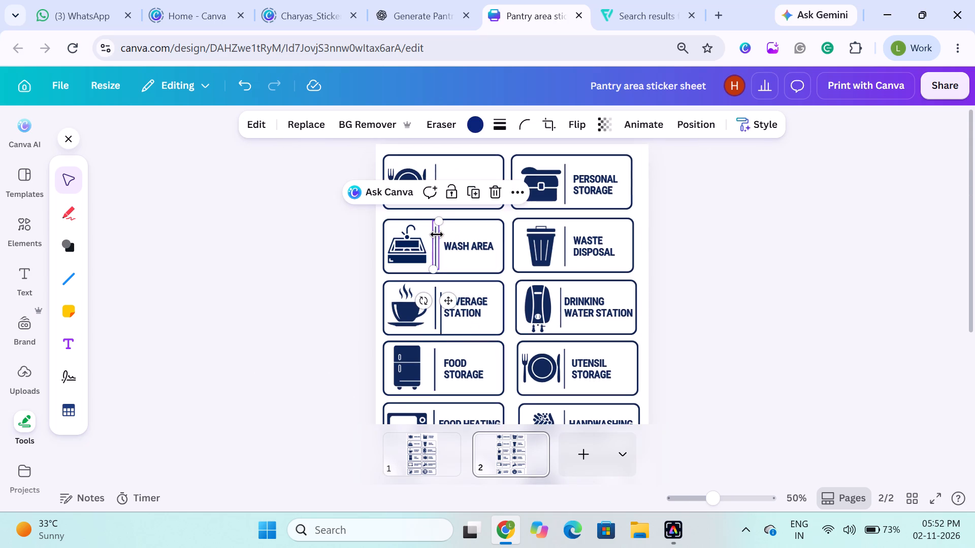
key(BackSpace)
click(435, 182)
key(BackSpace)
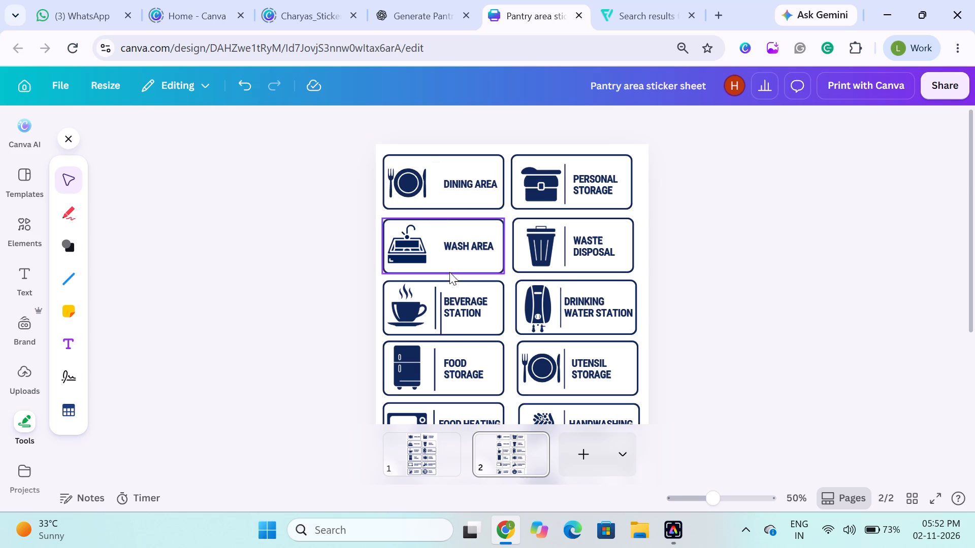
drag(441, 308, 438, 241)
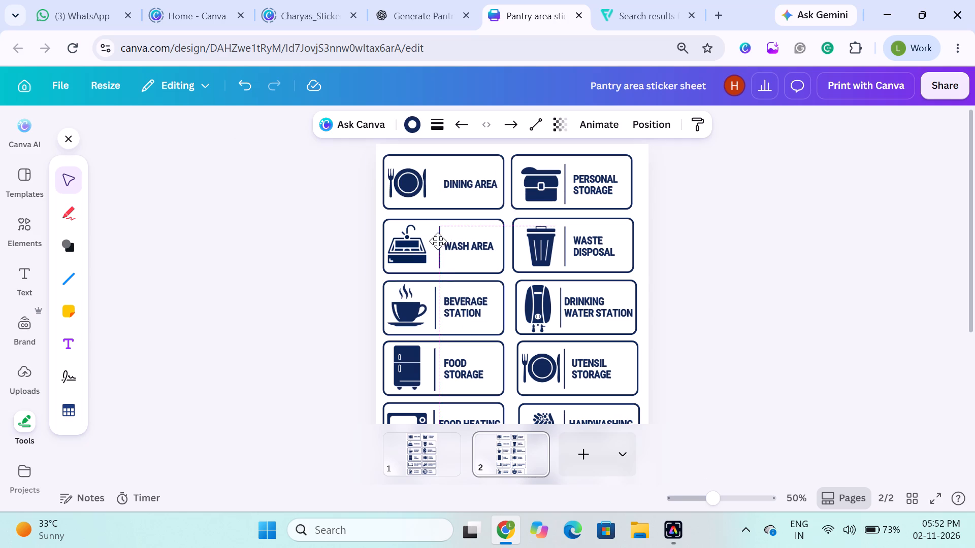
drag(438, 241, 435, 241)
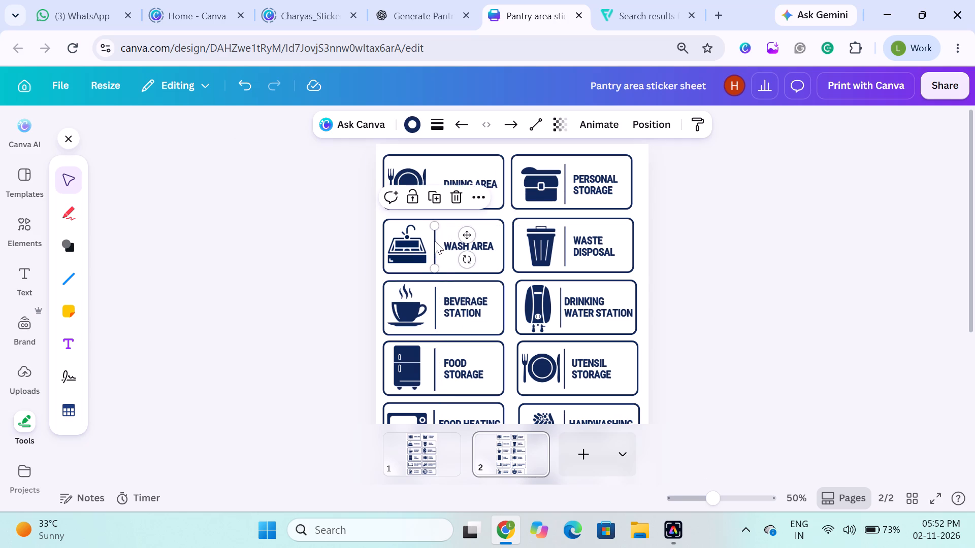
key(ctrl+d)
click(316, 230)
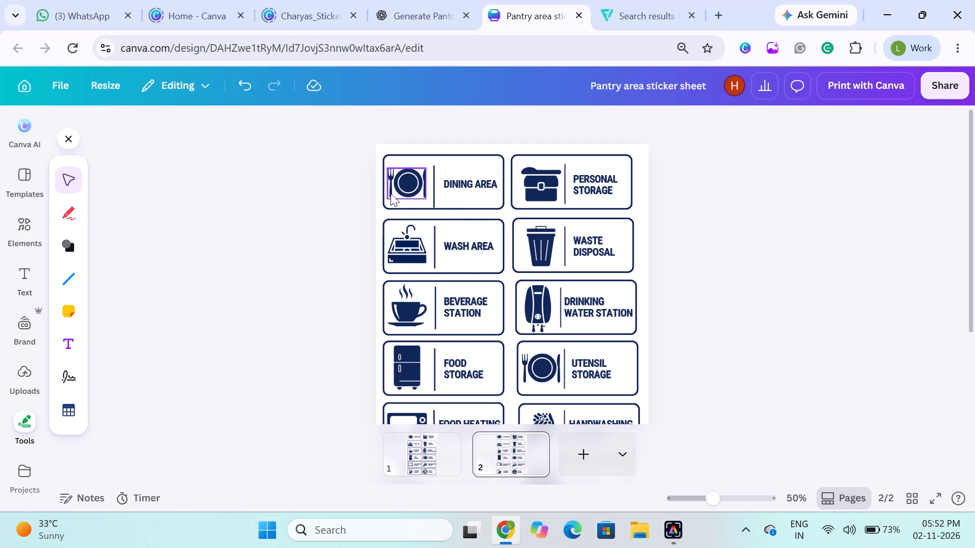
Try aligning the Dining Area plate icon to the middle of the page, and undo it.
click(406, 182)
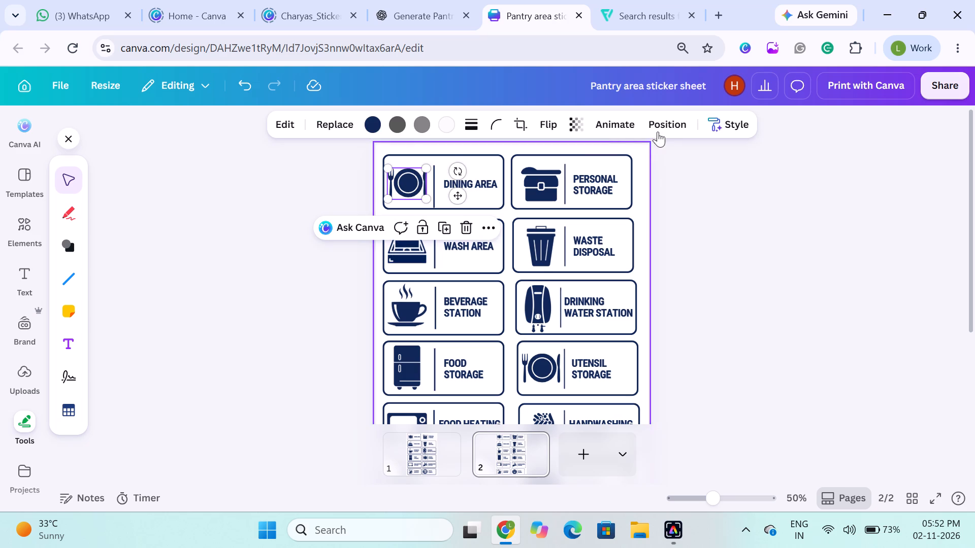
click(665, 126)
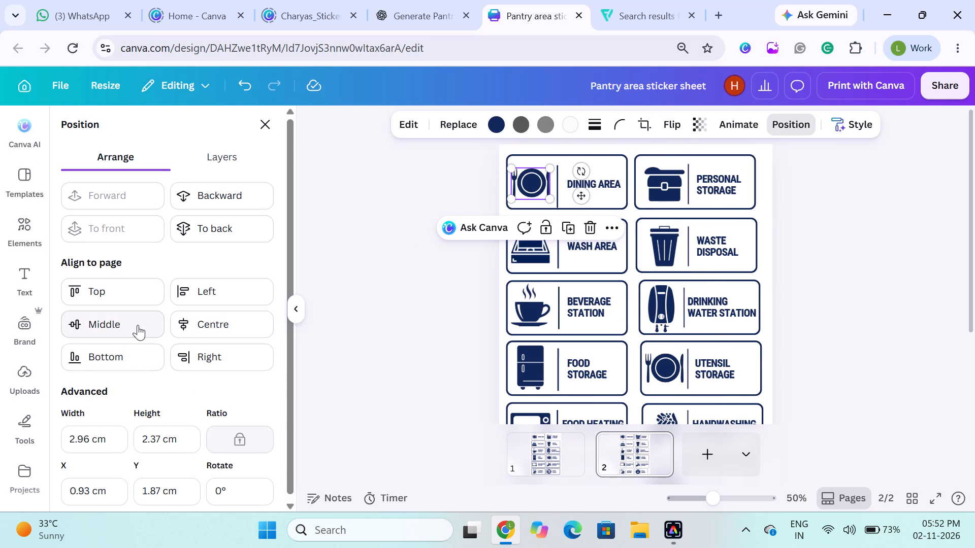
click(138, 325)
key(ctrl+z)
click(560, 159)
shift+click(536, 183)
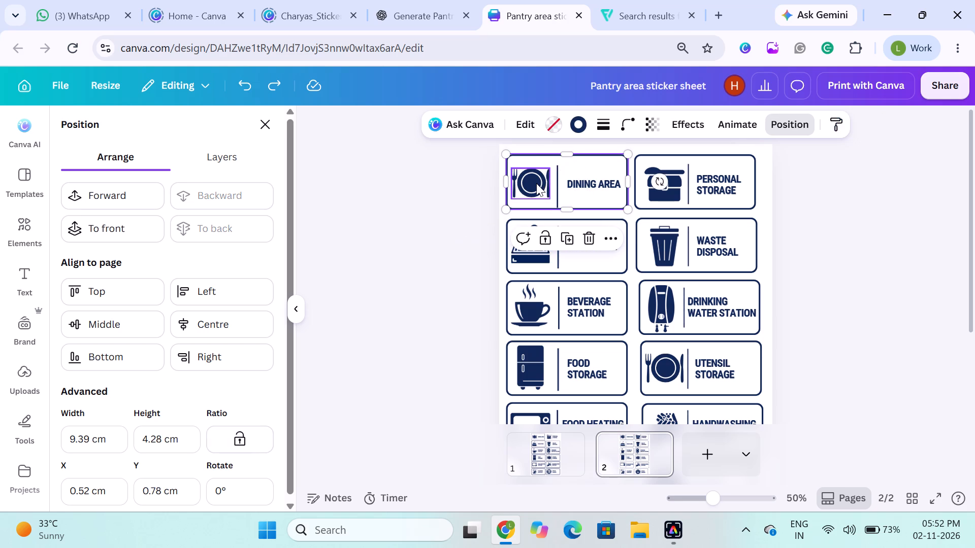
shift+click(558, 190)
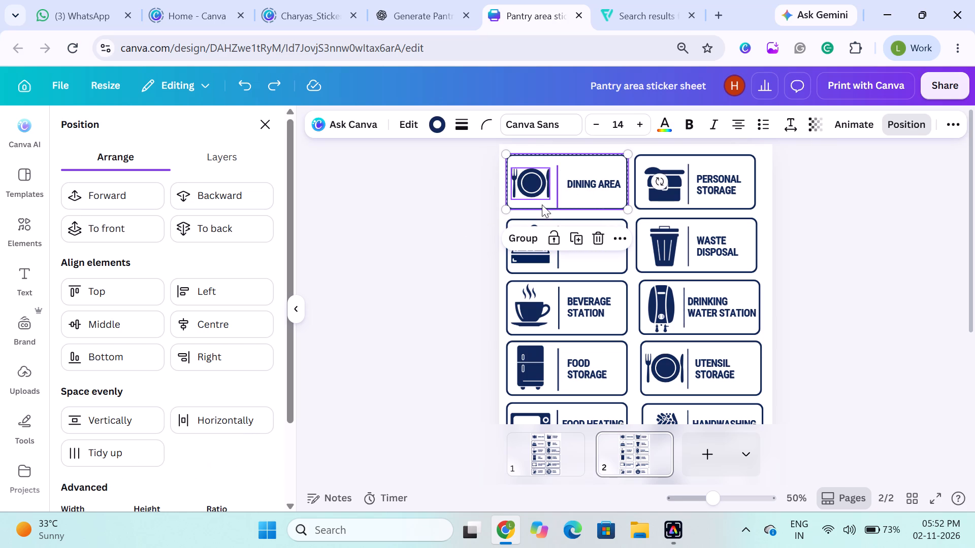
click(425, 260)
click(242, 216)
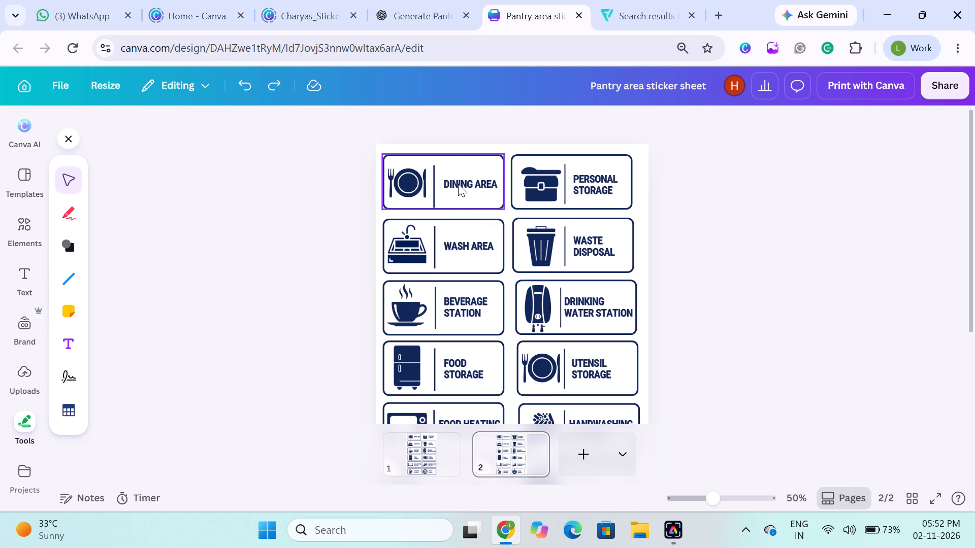
Change the font of the Dining Area label to Gotham.
click(458, 183)
click(252, 119)
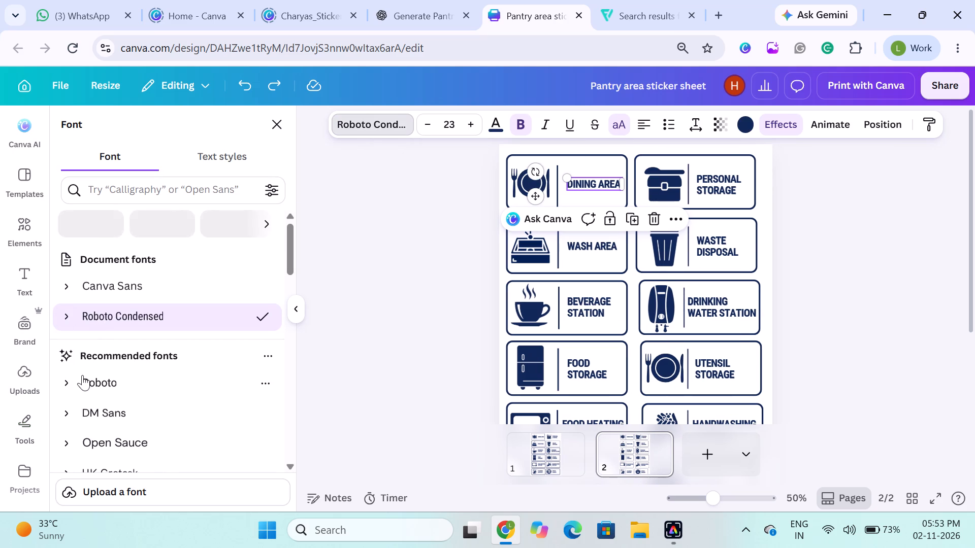
scroll(104, 414, down, 1)
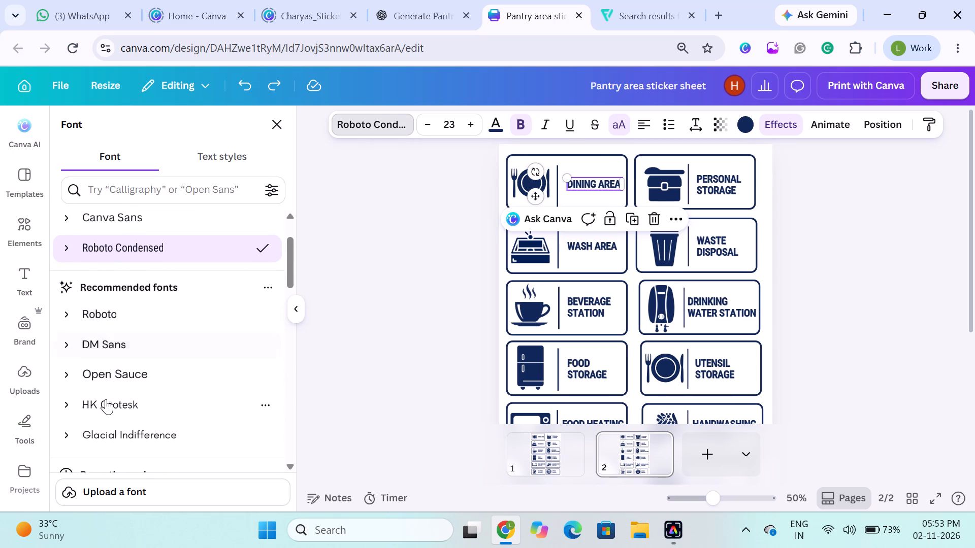
scroll(106, 399, down, 1)
scroll(106, 227, up, 3)
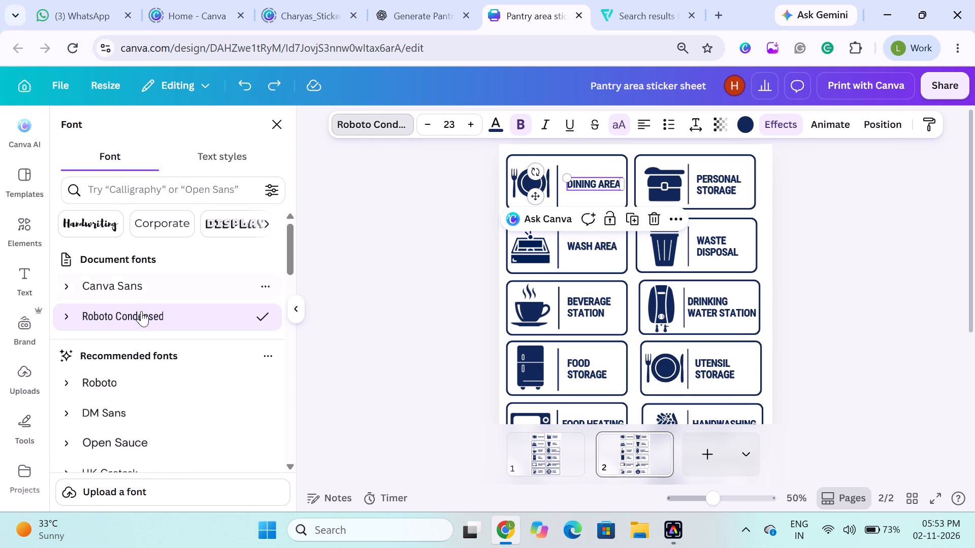
scroll(141, 311, down, 3)
click(123, 424)
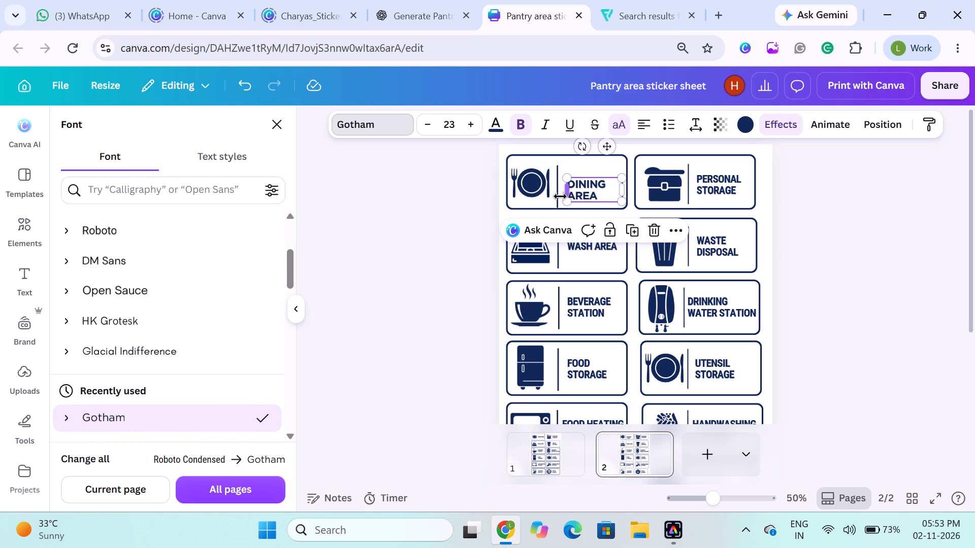
Narrow the Dining Area text box from its left edge to about 3.9 cm wide, away from the divider.
drag(563, 189, 558, 191)
drag(558, 191, 568, 190)
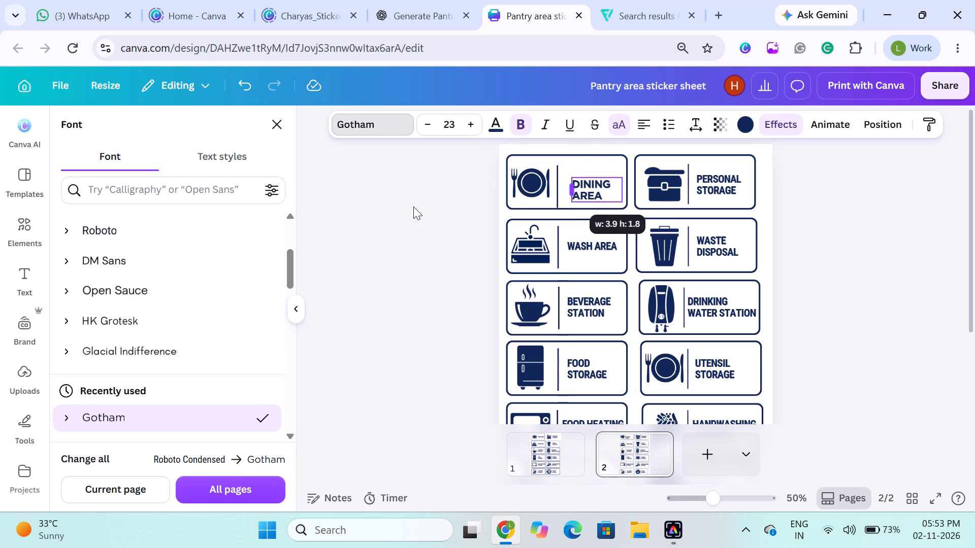
click(402, 213)
click(712, 197)
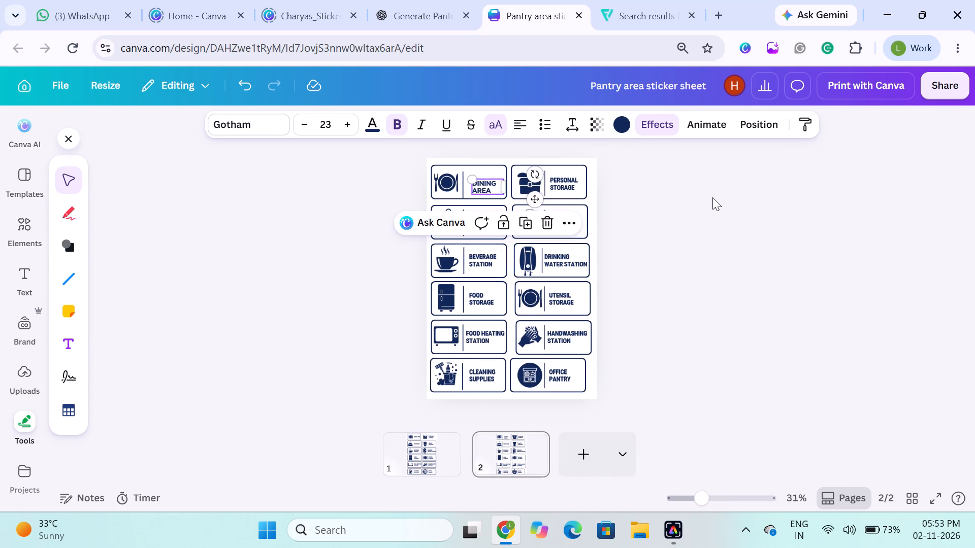
Delete the original page 1 with the incomplete stickers.
click(437, 460)
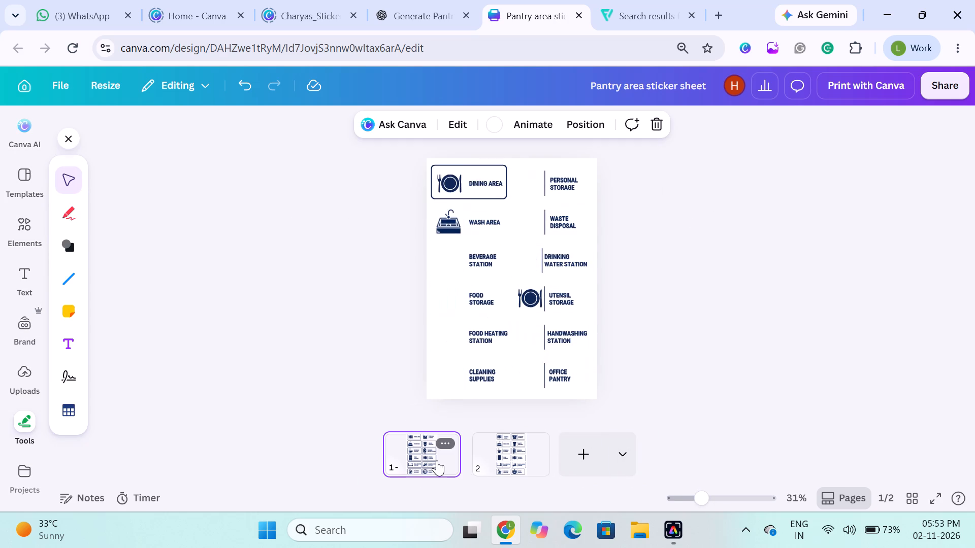
key(Delete)
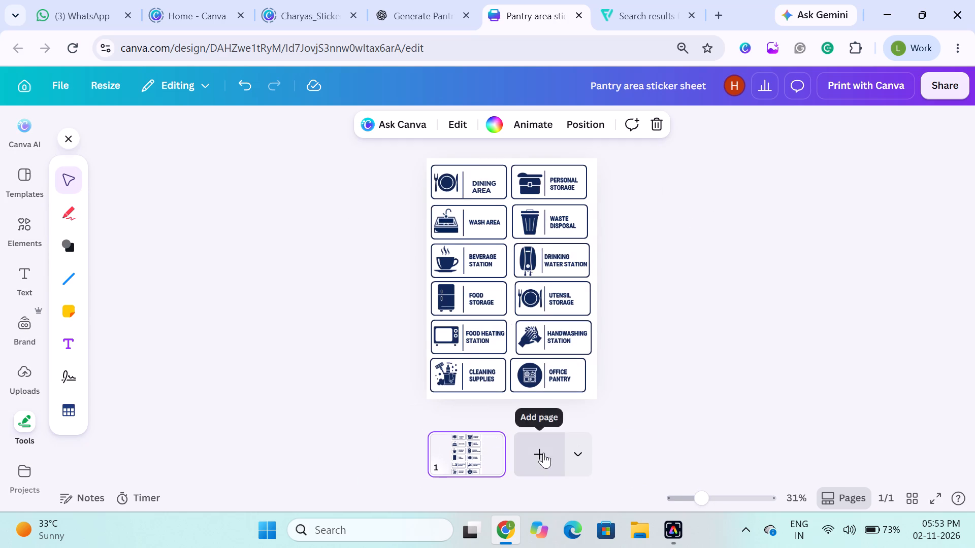
Add a blank second page and move all six right-column stickers, Personal Storage to Office Pantry, onto it.
click(543, 453)
click(298, 280)
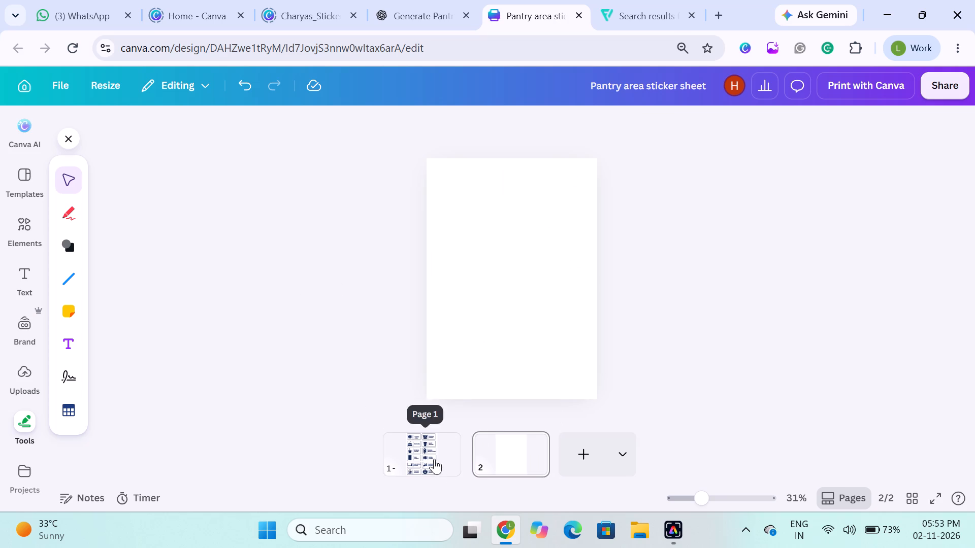
click(434, 457)
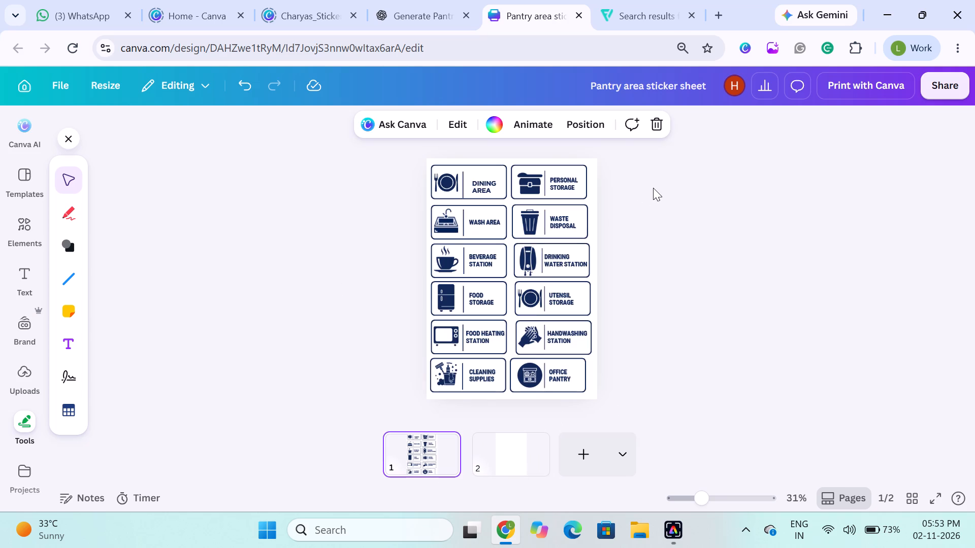
drag(642, 182, 537, 387)
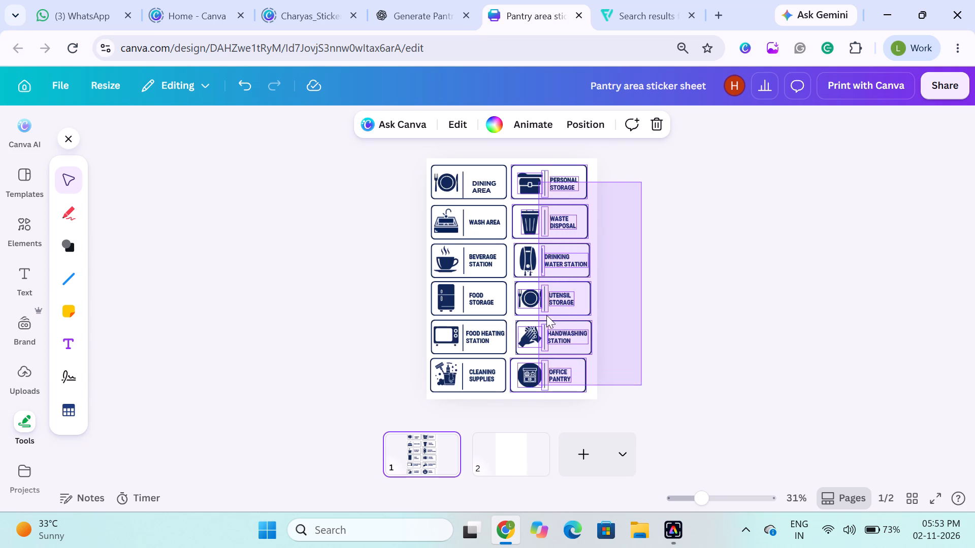
drag(557, 264, 507, 461)
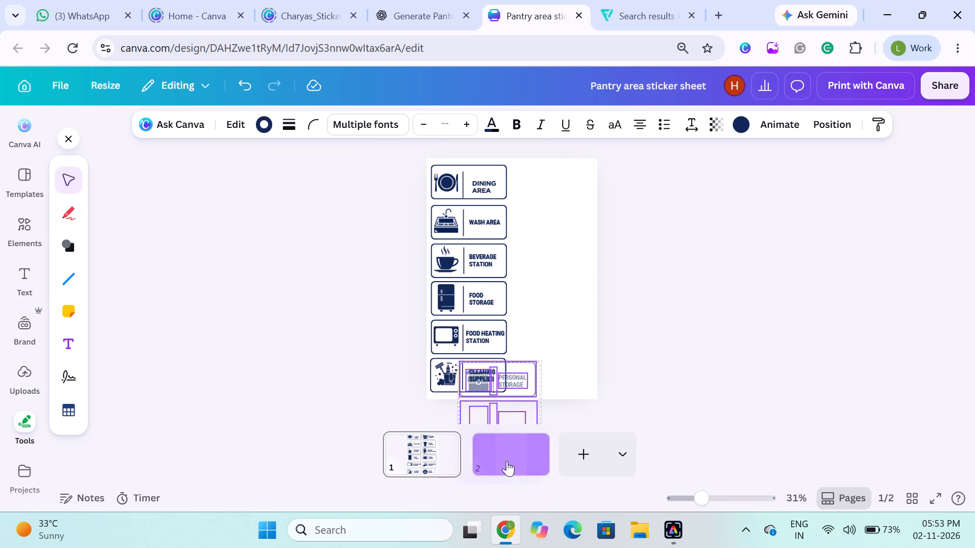
drag(507, 461, 508, 460)
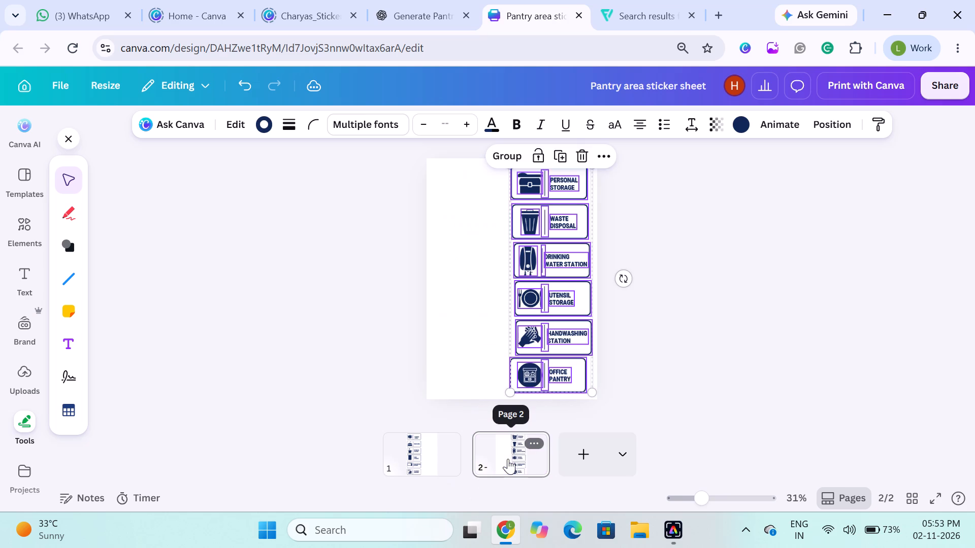
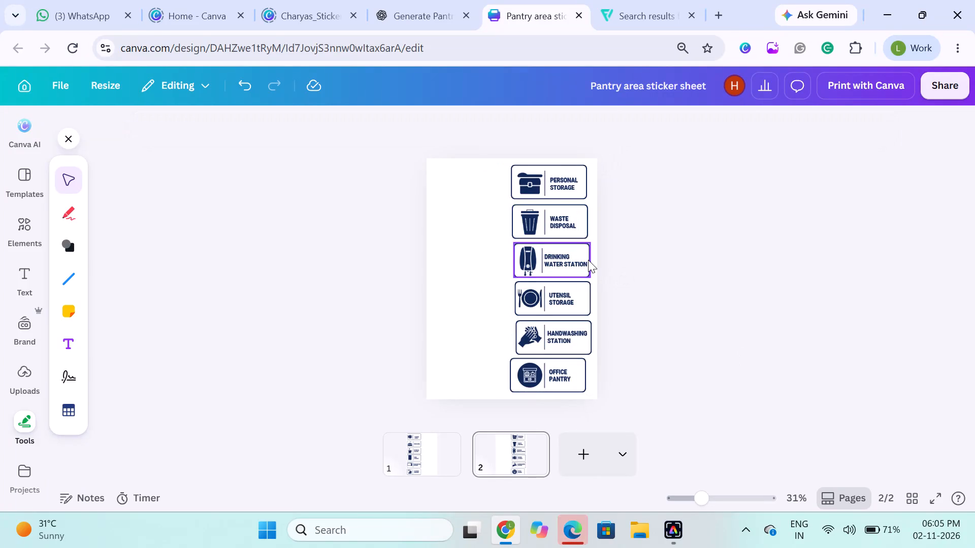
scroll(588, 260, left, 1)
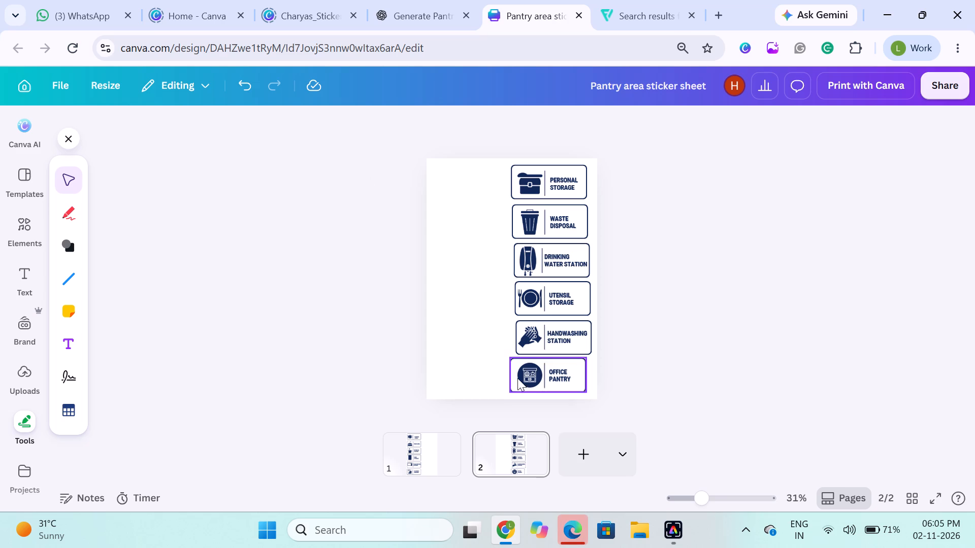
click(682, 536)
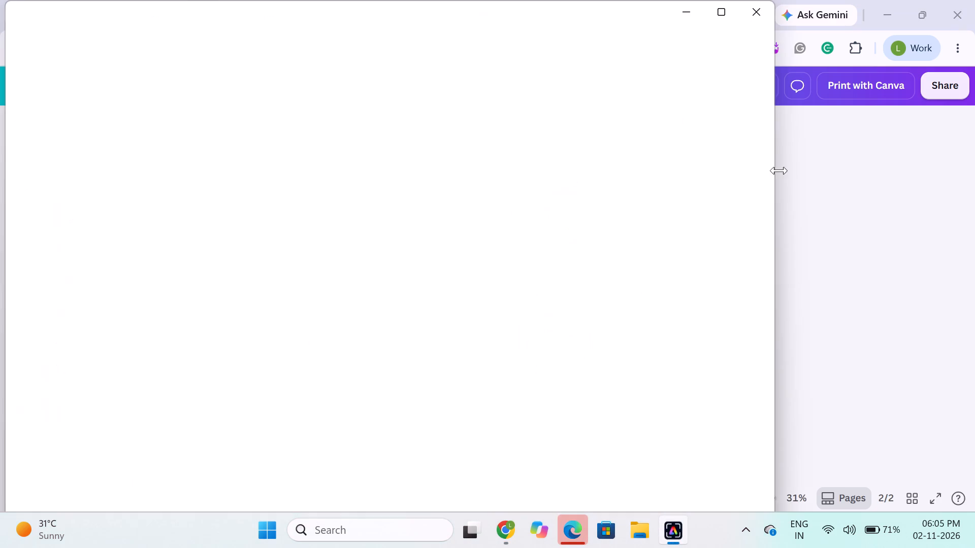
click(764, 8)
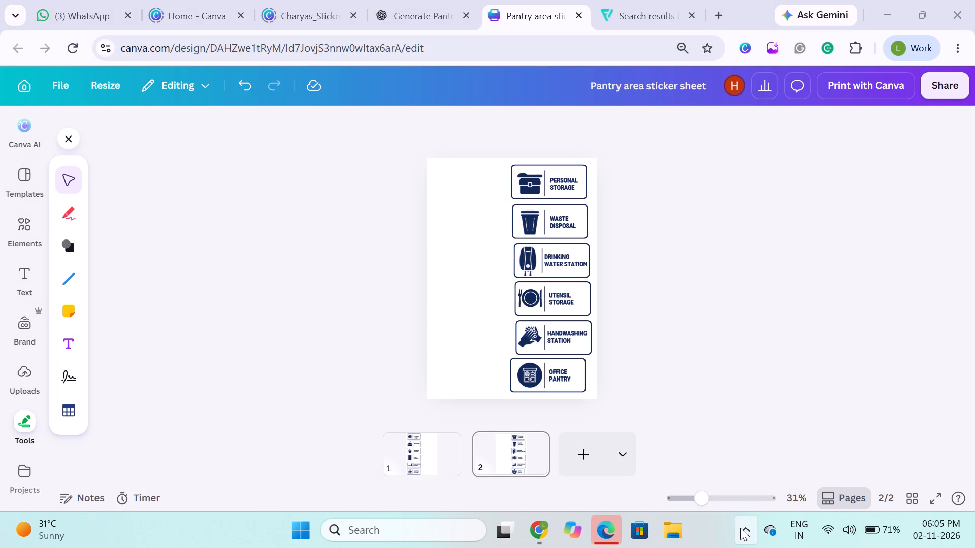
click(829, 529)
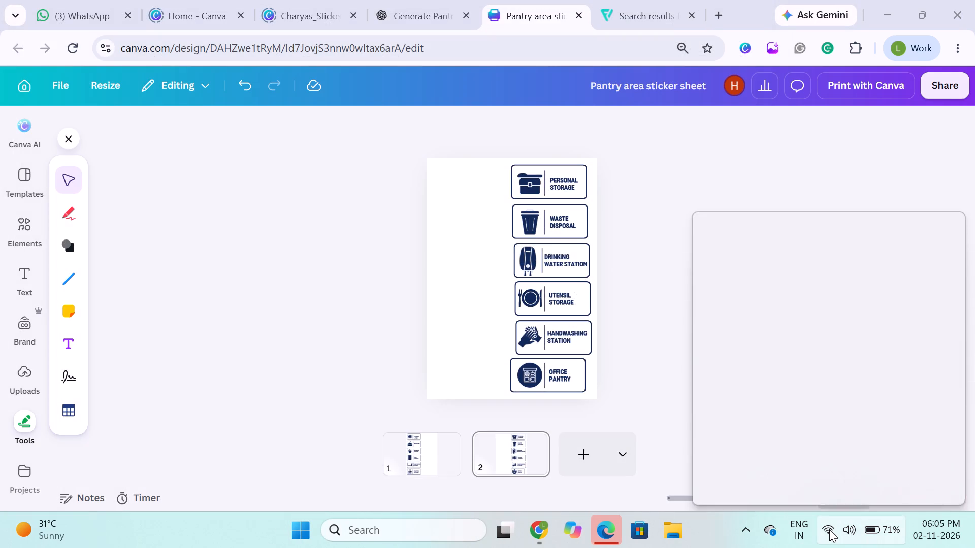
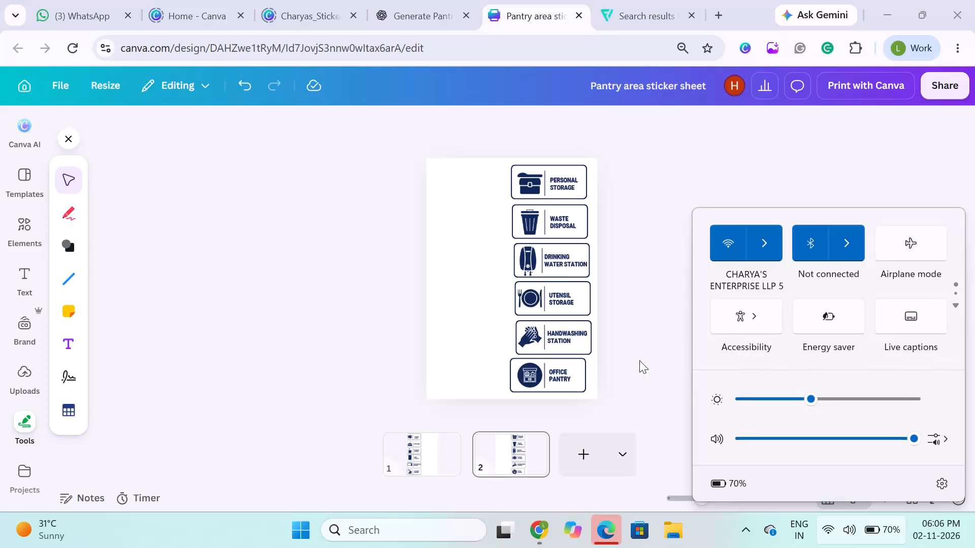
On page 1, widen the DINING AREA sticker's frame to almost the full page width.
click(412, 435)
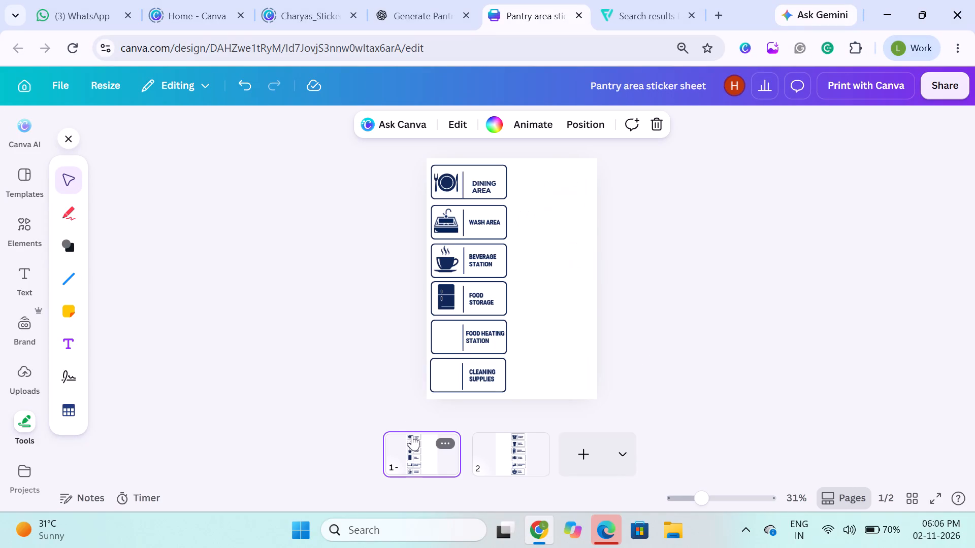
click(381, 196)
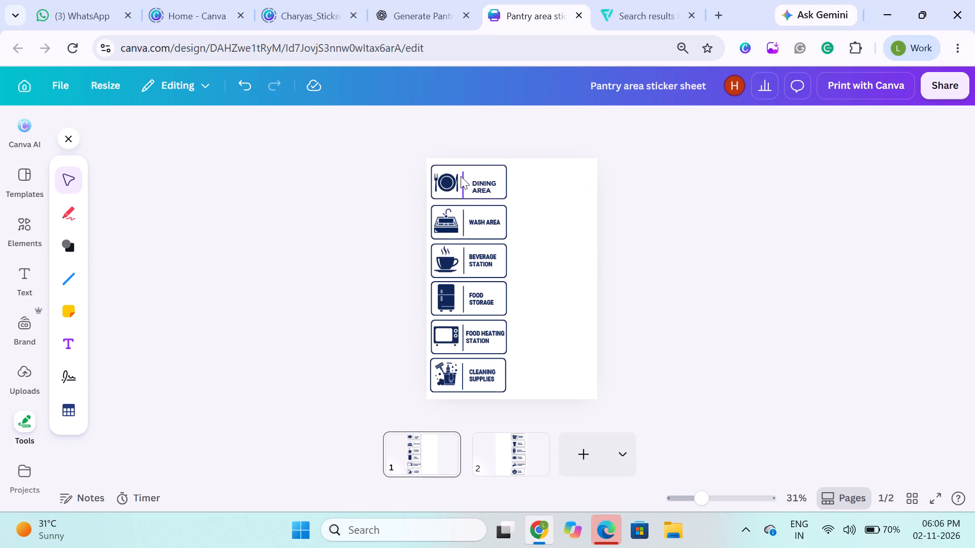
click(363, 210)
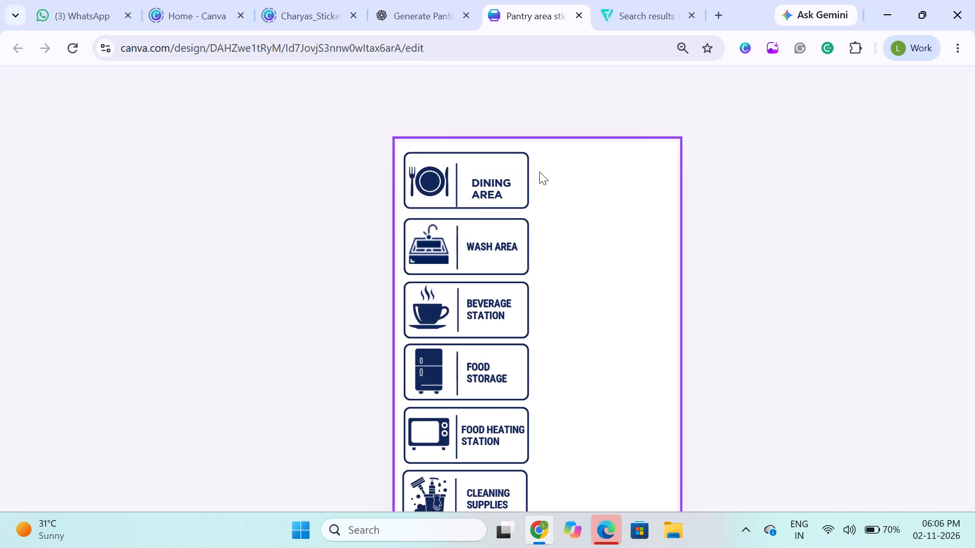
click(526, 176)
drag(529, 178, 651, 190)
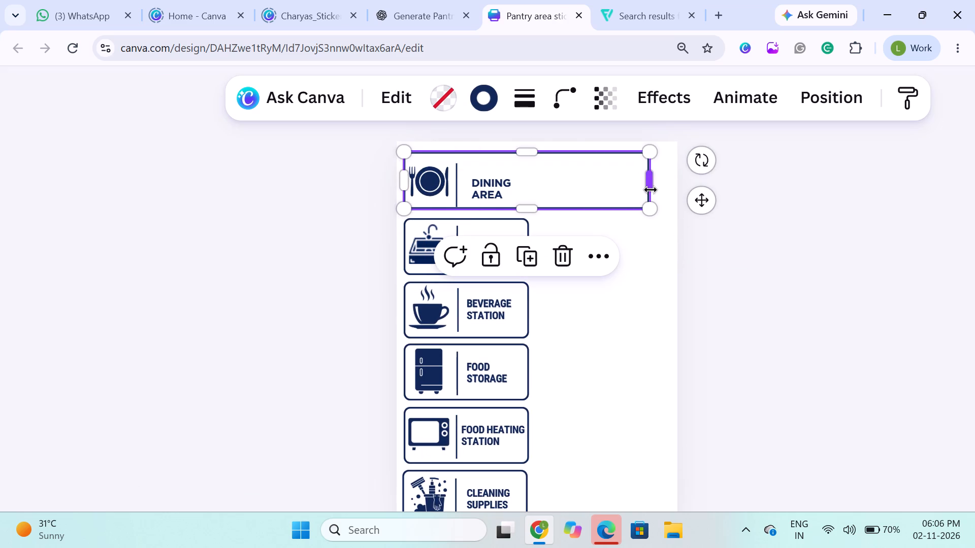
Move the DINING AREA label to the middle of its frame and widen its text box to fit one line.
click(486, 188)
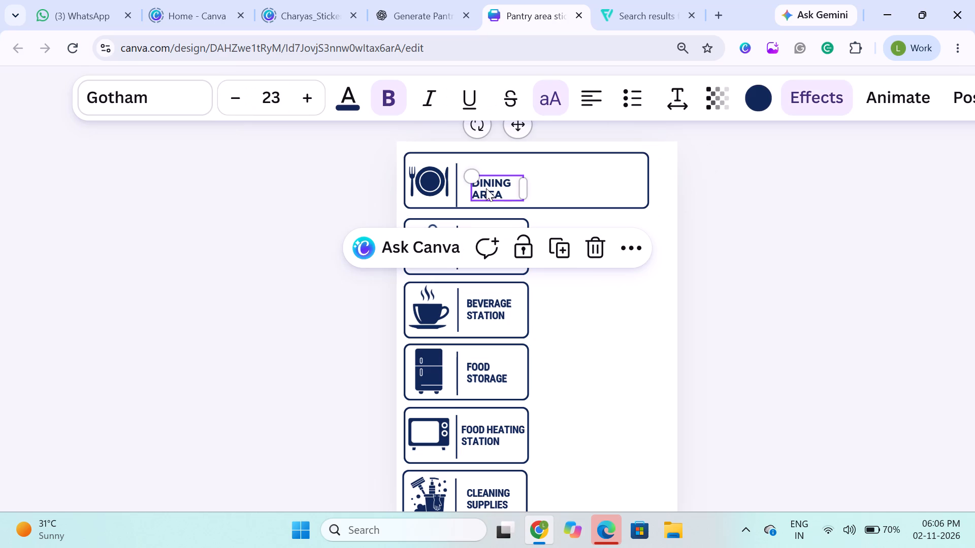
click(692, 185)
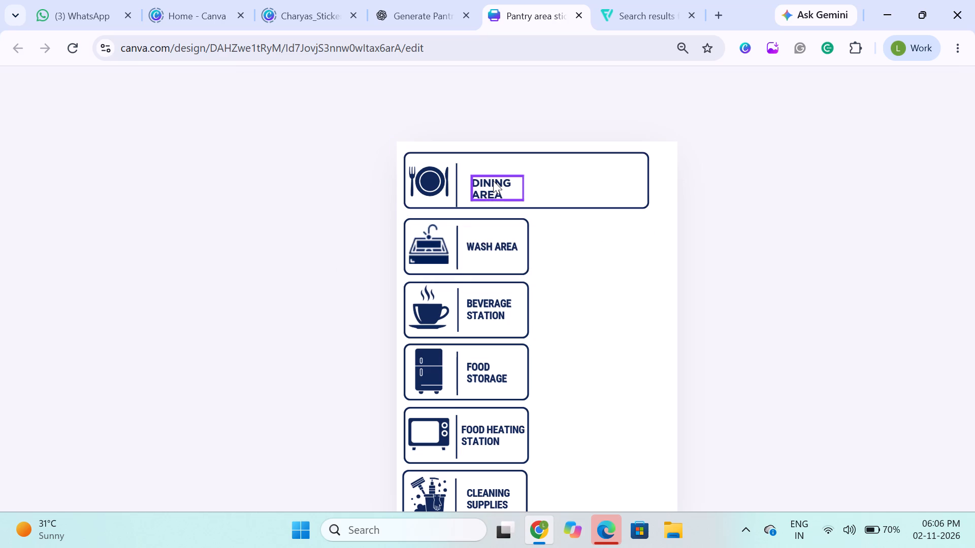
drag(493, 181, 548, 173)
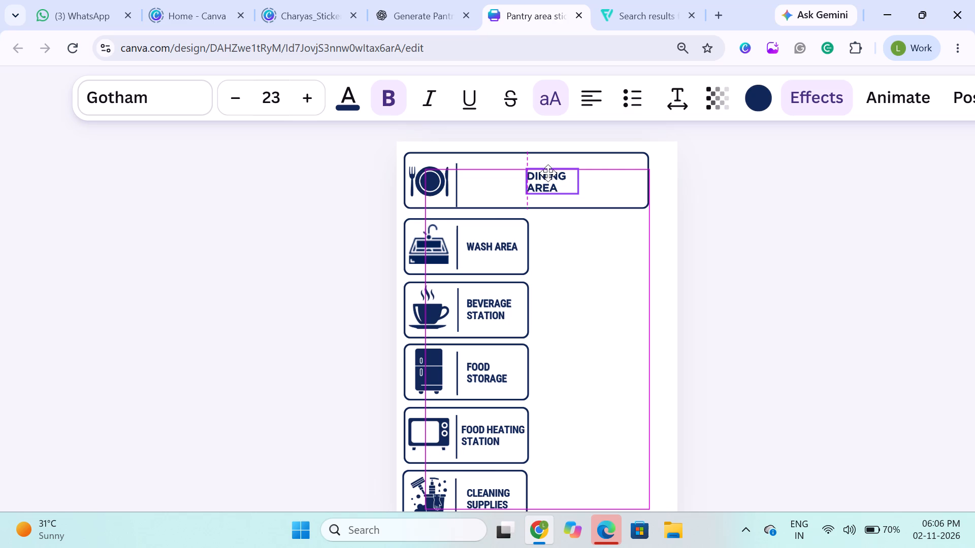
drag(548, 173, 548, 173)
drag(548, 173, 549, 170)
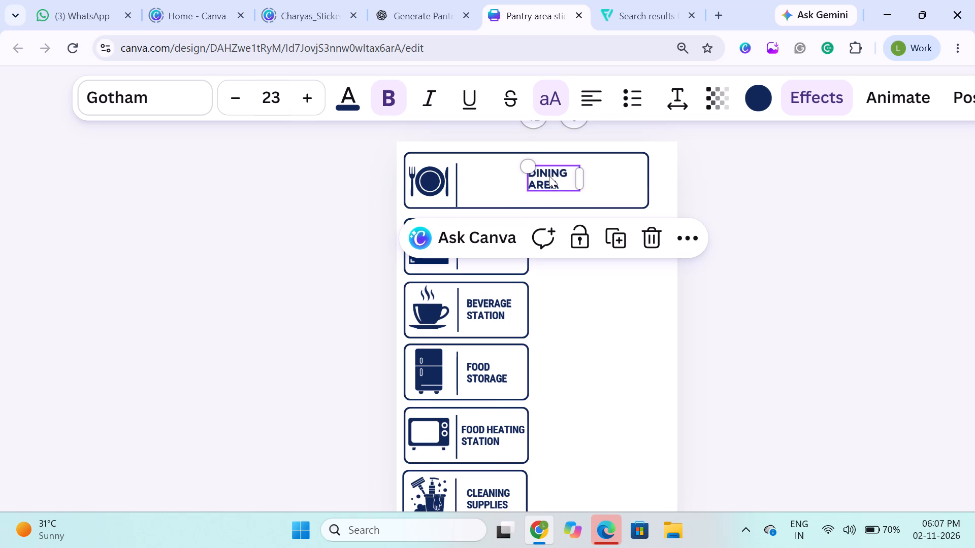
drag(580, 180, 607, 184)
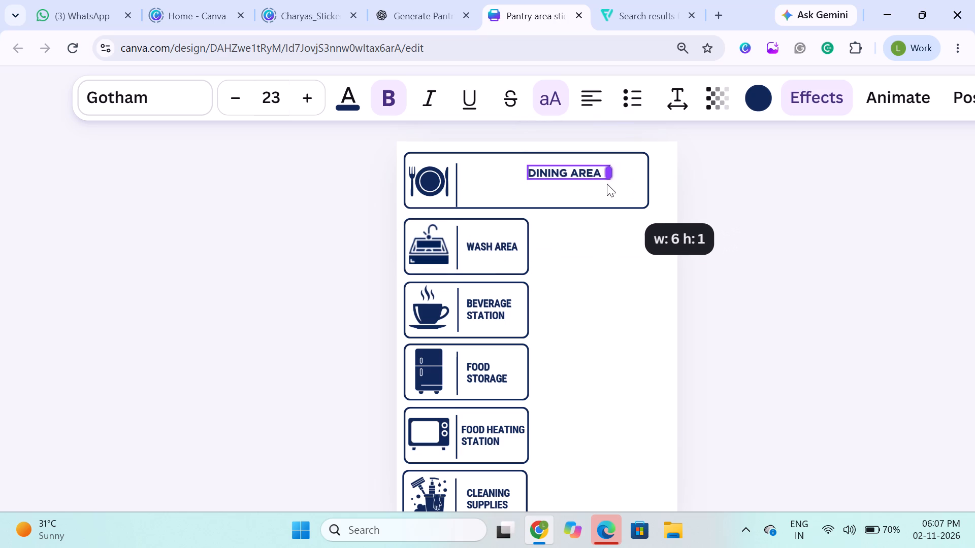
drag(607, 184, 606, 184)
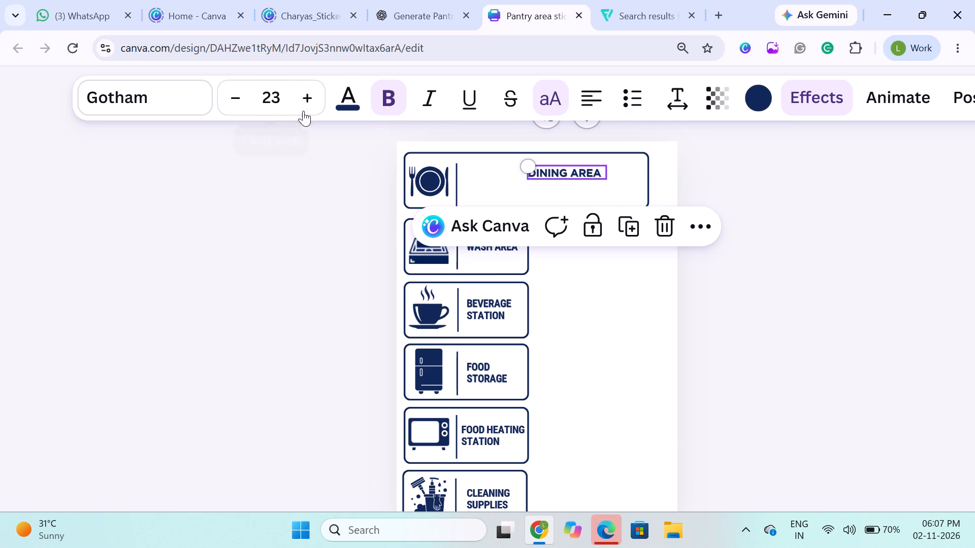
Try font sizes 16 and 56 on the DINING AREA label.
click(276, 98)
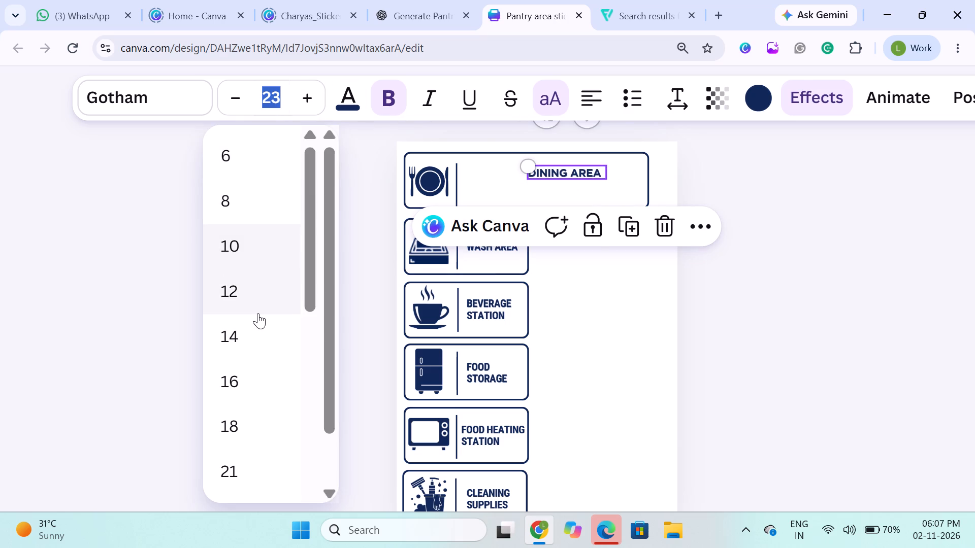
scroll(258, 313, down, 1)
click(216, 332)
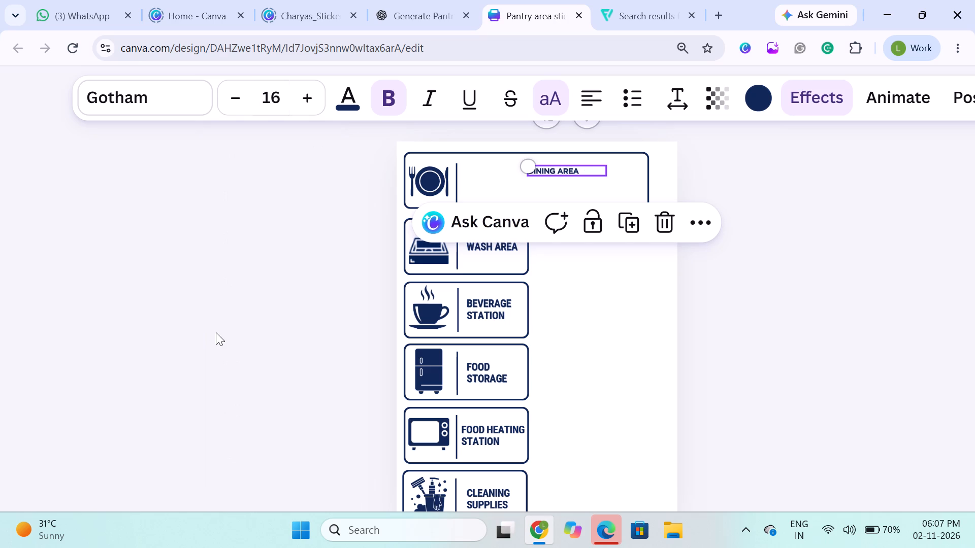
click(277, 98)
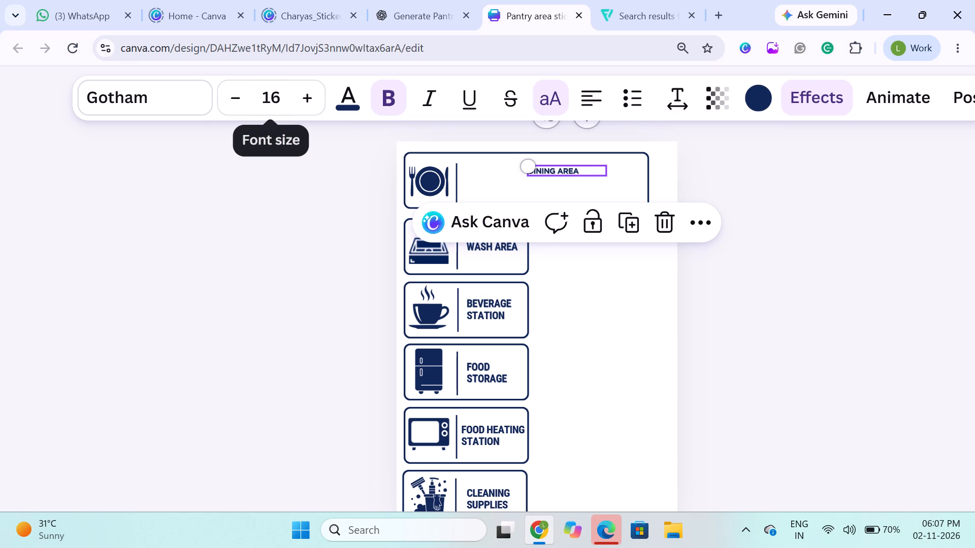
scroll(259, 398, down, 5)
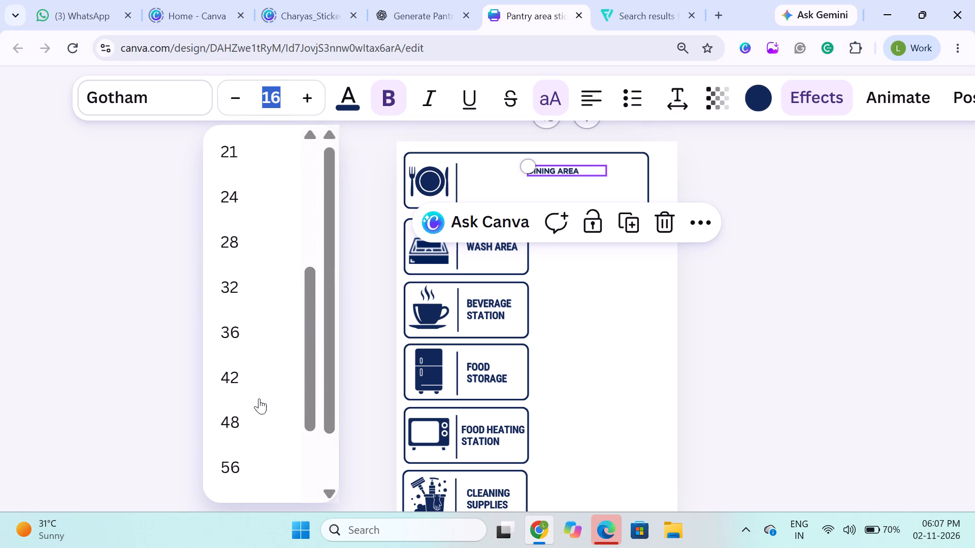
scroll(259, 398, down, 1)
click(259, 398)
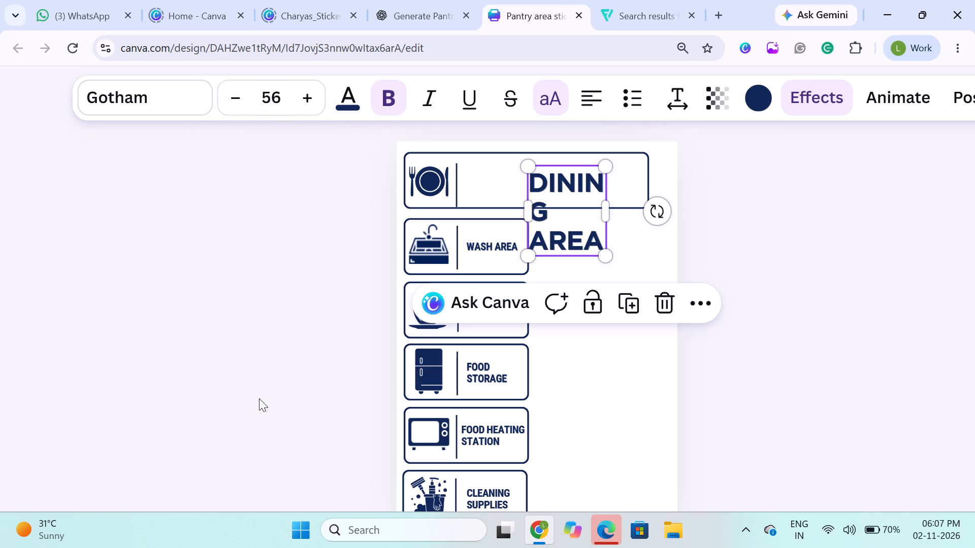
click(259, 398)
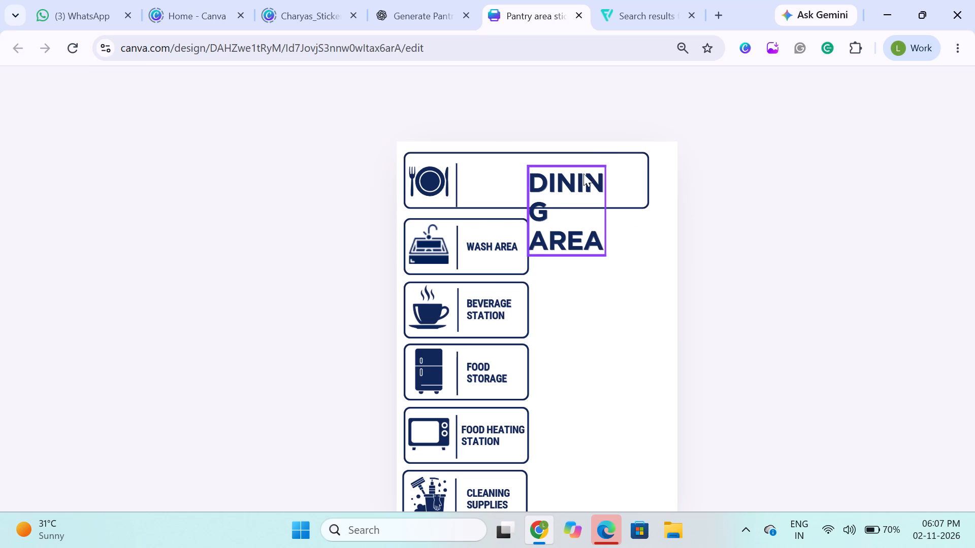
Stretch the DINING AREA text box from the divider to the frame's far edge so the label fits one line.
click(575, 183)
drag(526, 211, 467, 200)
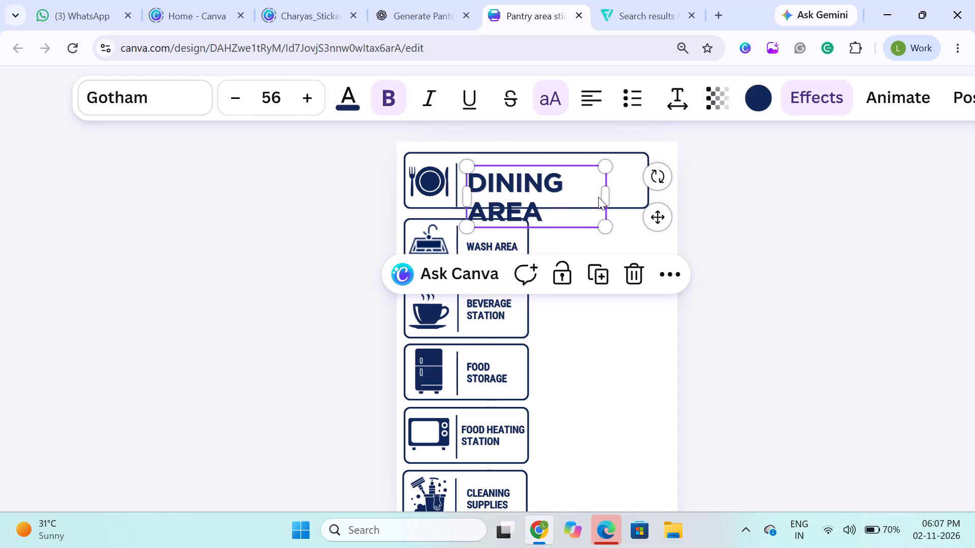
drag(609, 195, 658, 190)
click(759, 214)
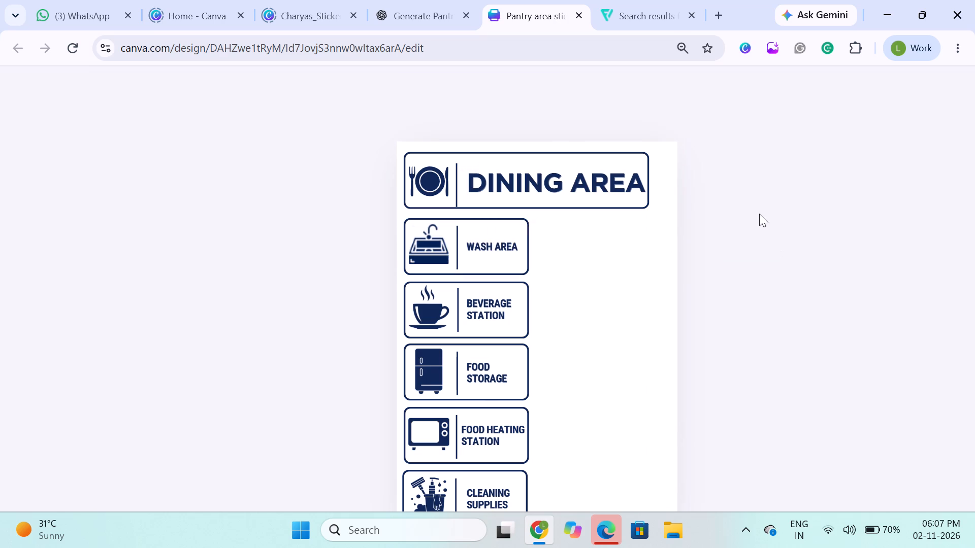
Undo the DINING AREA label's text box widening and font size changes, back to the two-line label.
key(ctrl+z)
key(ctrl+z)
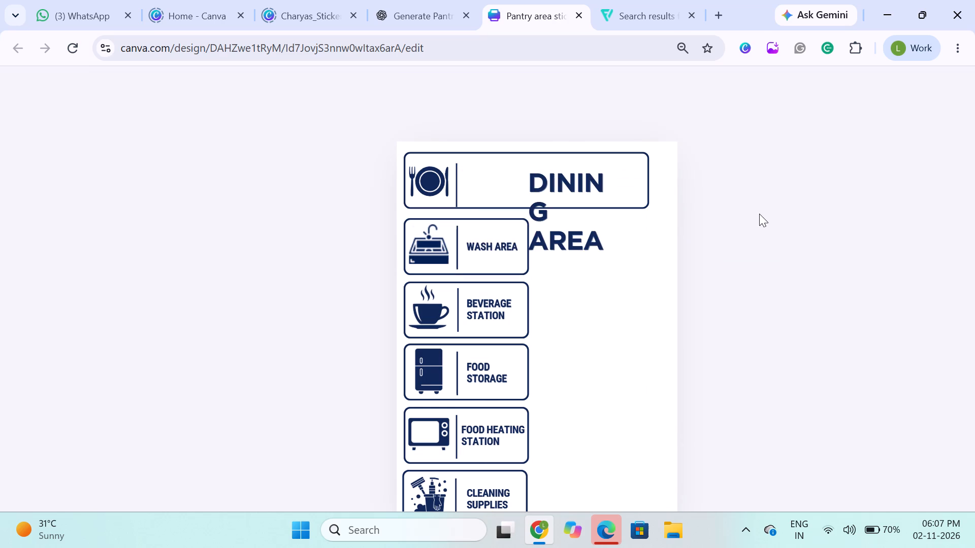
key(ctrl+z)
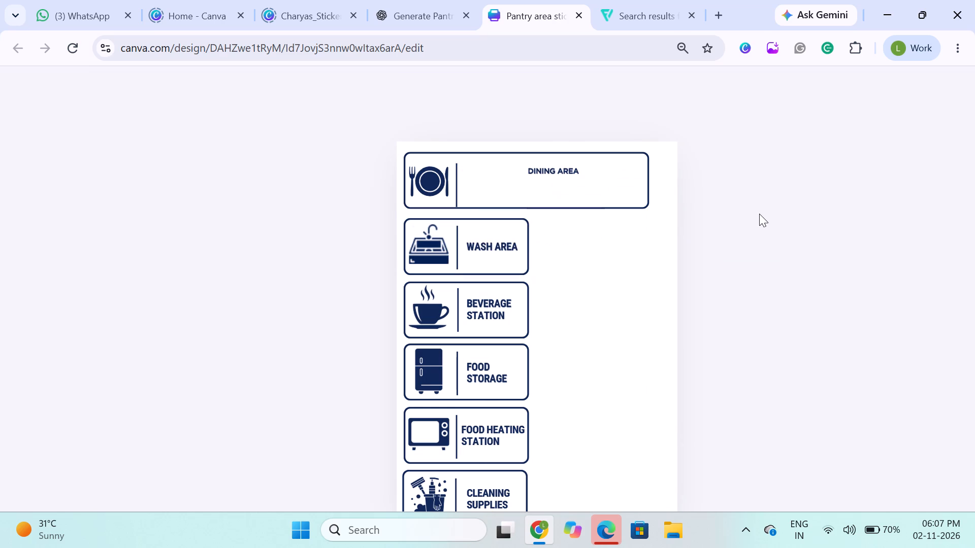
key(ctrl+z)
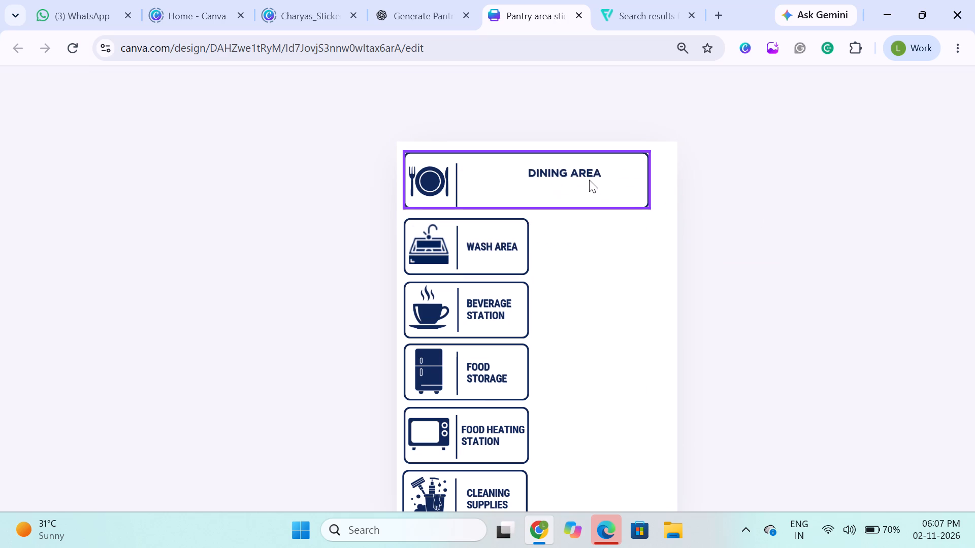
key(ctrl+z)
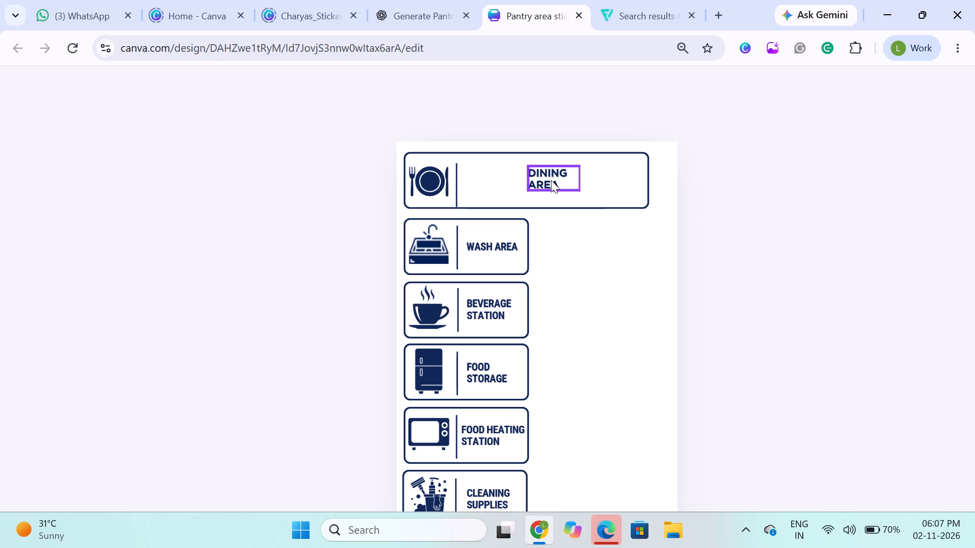
Narrow the DINING AREA text box to about 3.3 wide and move the two-line label back beside the divider.
click(551, 180)
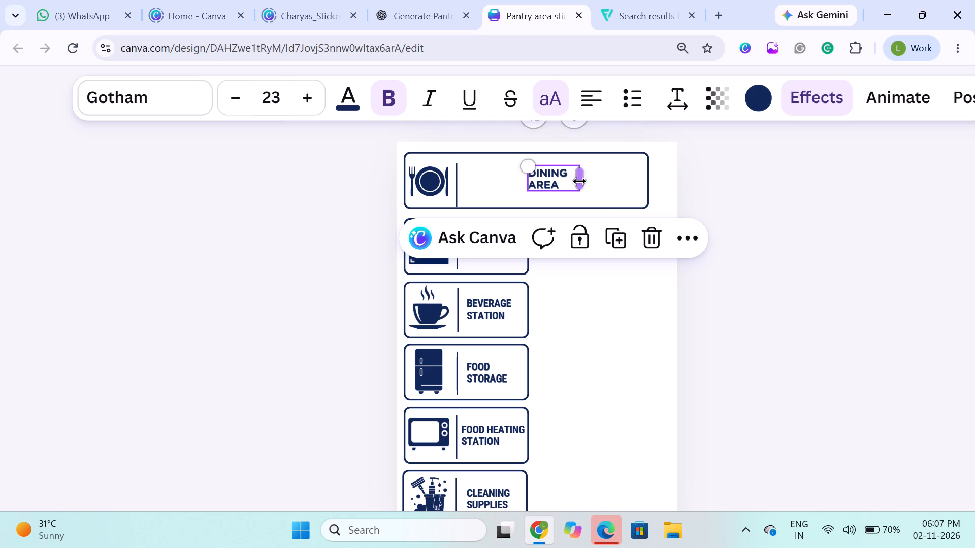
drag(579, 181, 573, 180)
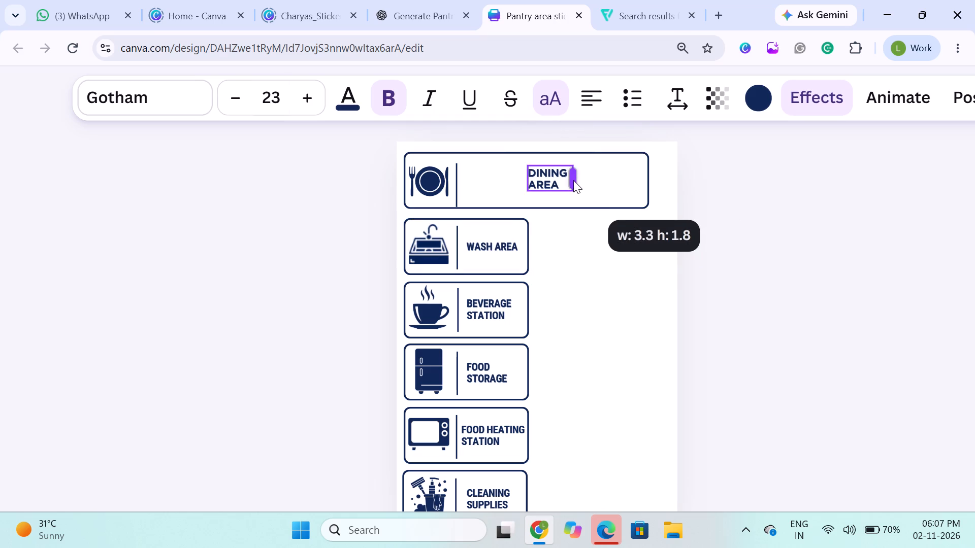
drag(573, 180, 573, 181)
click(702, 191)
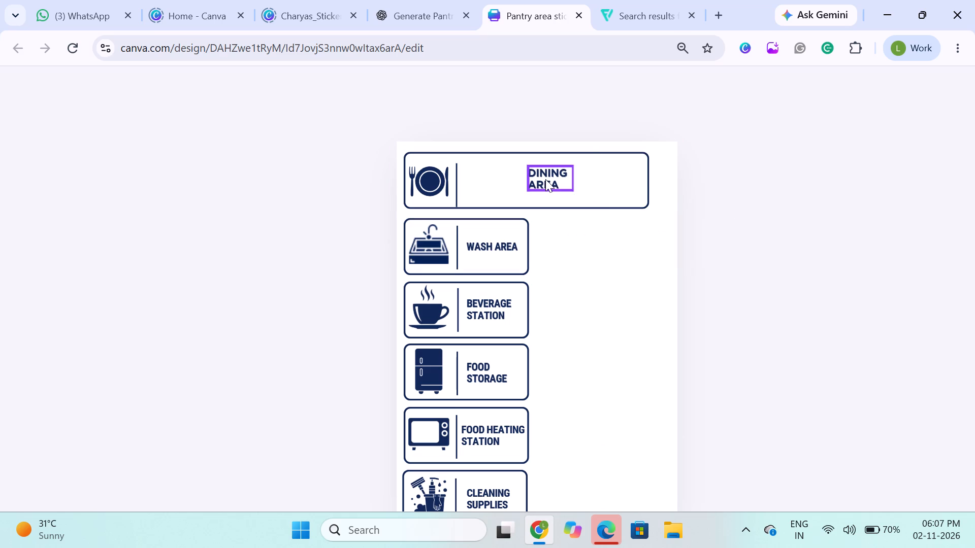
drag(545, 179, 494, 179)
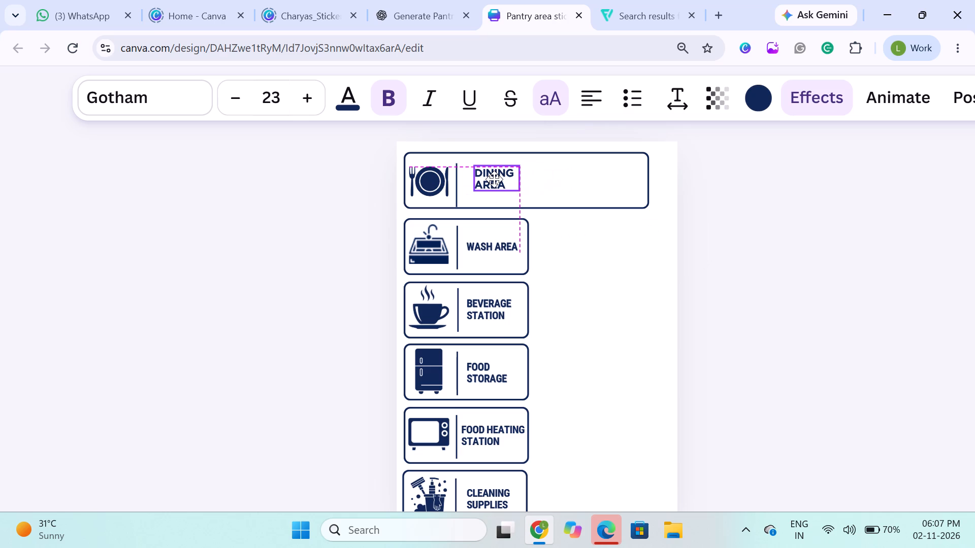
drag(494, 179, 490, 179)
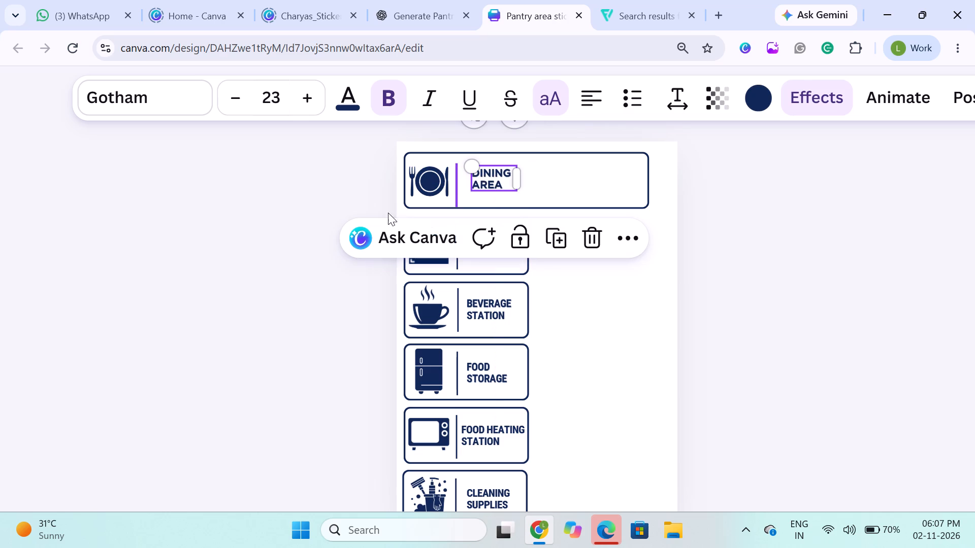
Narrow the DINING AREA frame to roughly the width of the stickers below it.
click(311, 195)
click(577, 194)
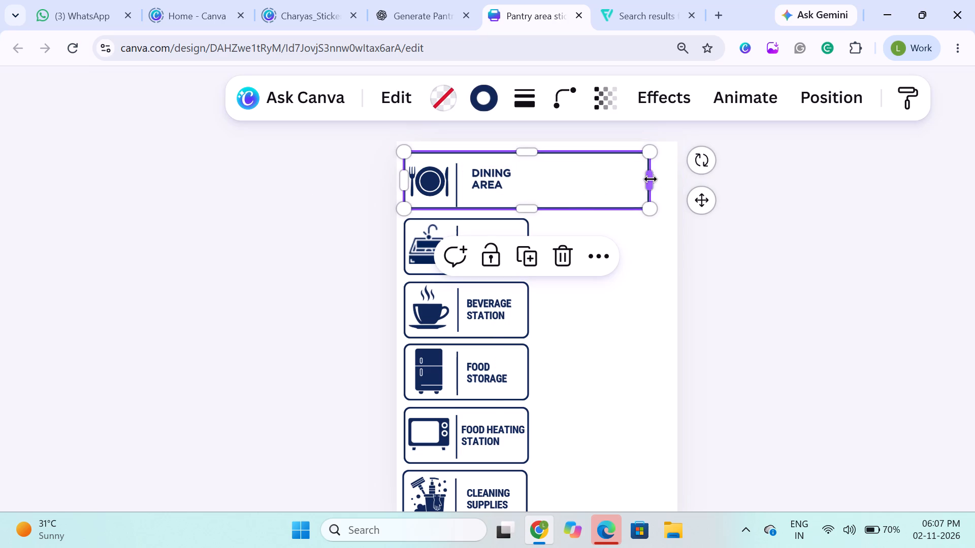
drag(651, 179, 537, 178)
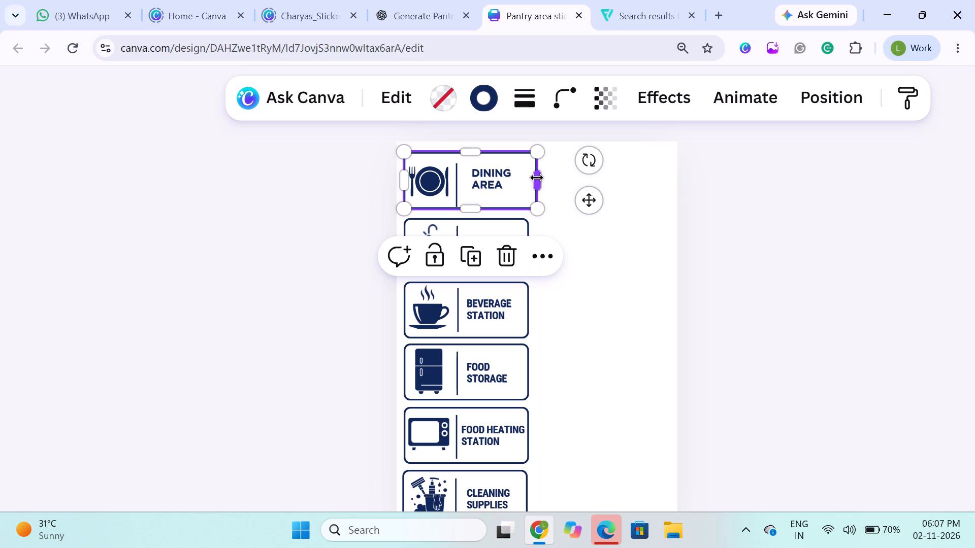
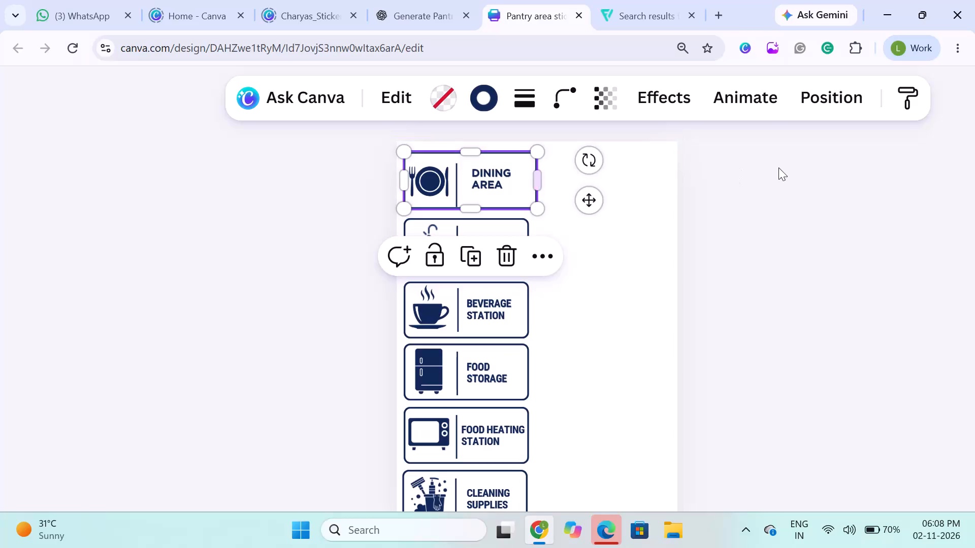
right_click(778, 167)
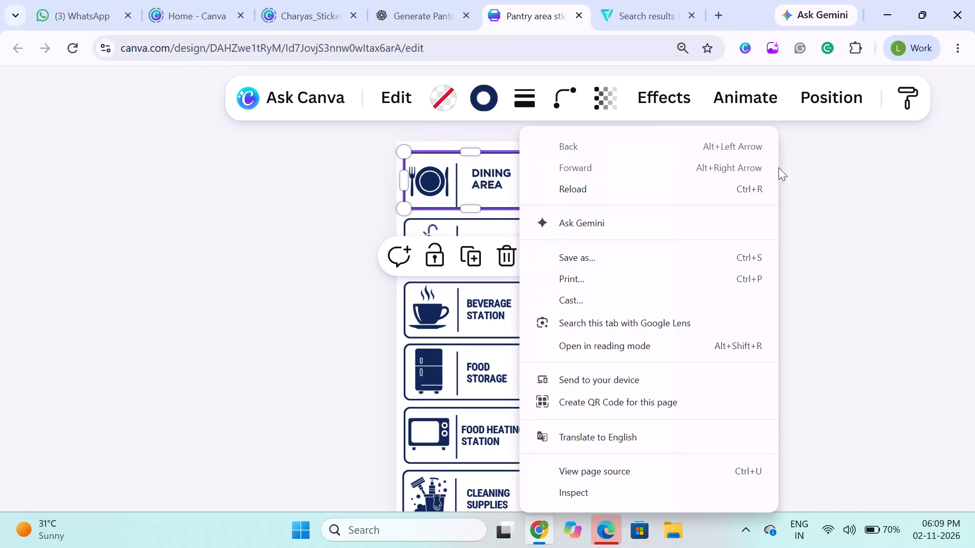